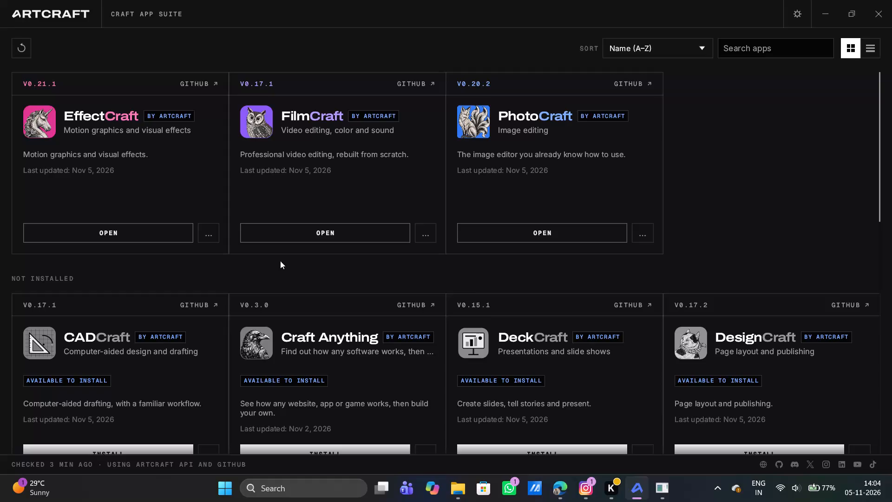
Switch to the FilmCraft video editor and maximize its window.
{"action": "left_click", "coordinate": [662, 490]}
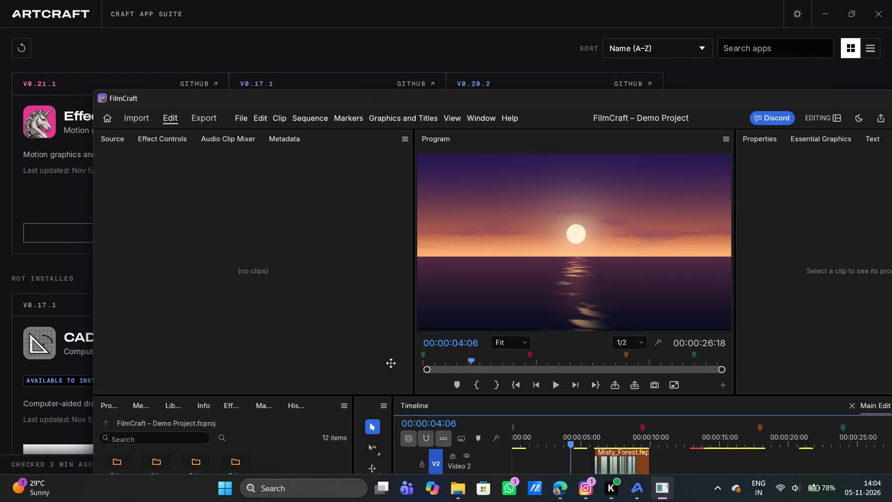
{"action": "left_click_drag", "start_coordinate": [573, 99], "coordinate": [380, 1]}
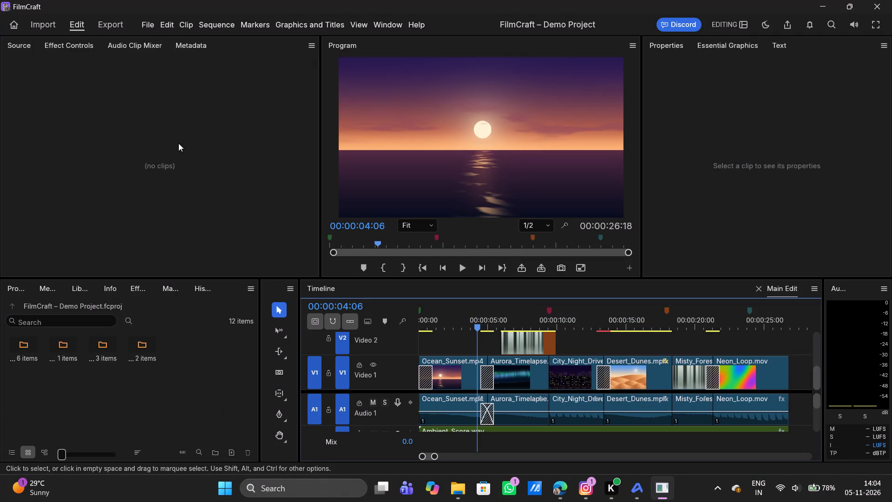
Select all clips in the Main Edit timeline and delete them.
{"action": "left_click", "coordinate": [451, 365]}
{"action": "key", "text": "ctrl+a"}
{"action": "key", "text": "Delete"}
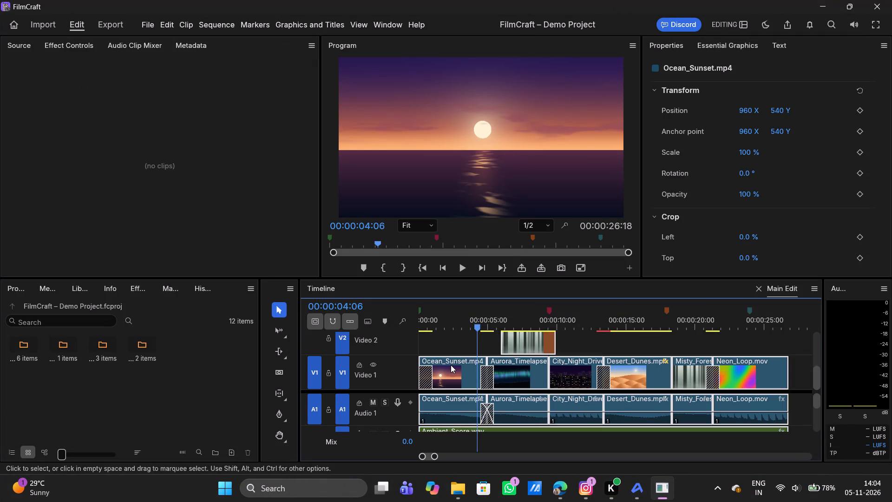
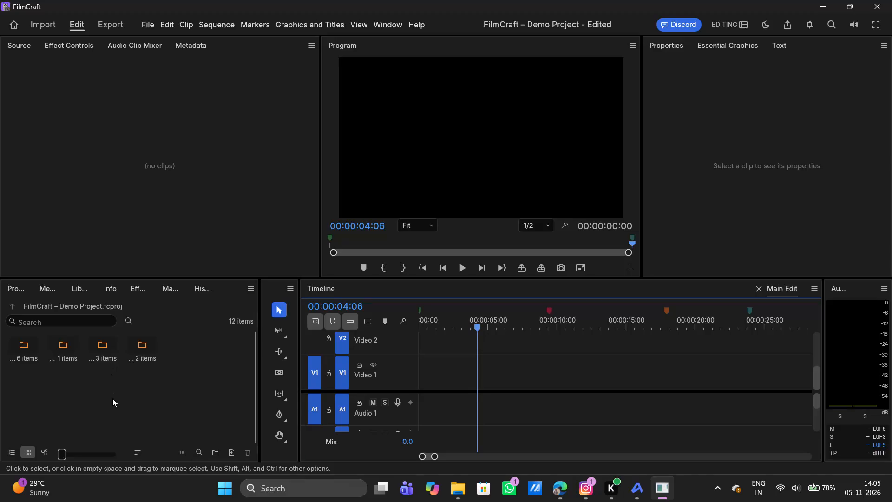
Import all media files from the "Bade Ache Lagte hai" folder in Video Editing Practice into the project.
{"action": "left_click", "coordinate": [162, 372]}
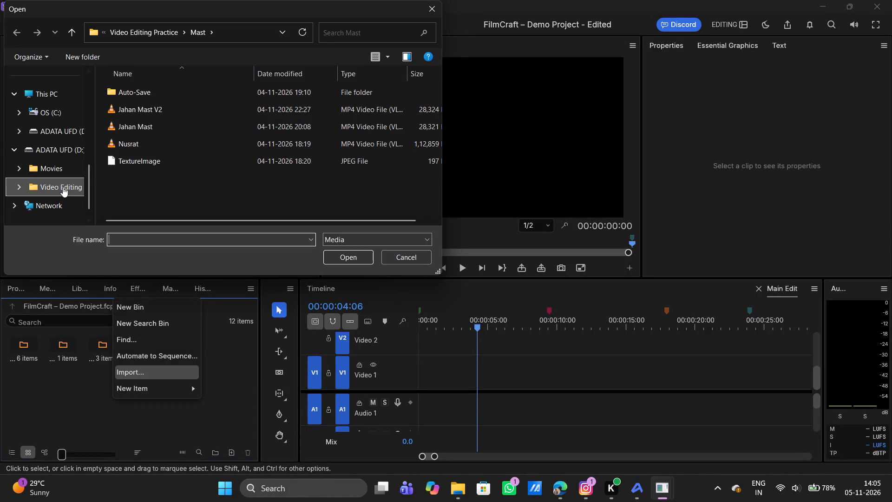
{"action": "left_click", "coordinate": [59, 189]}
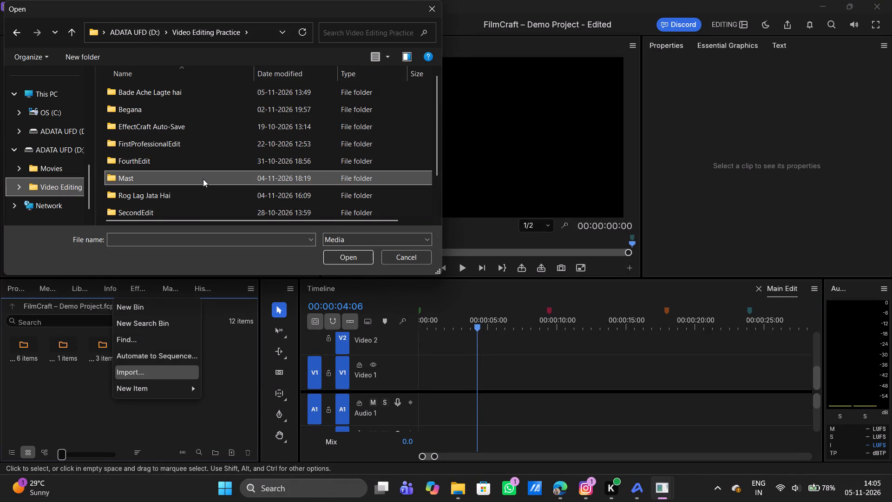
{"action": "scroll", "coordinate": [176, 167], "scroll_direction": "down", "scroll_amount": 3}
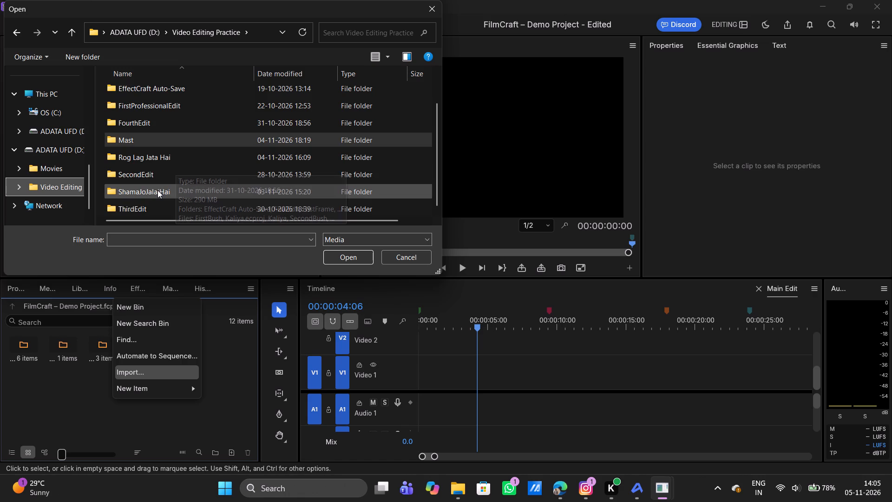
{"action": "scroll", "coordinate": [157, 190], "scroll_direction": "up", "scroll_amount": 3}
{"action": "double_click", "coordinate": [184, 97]}
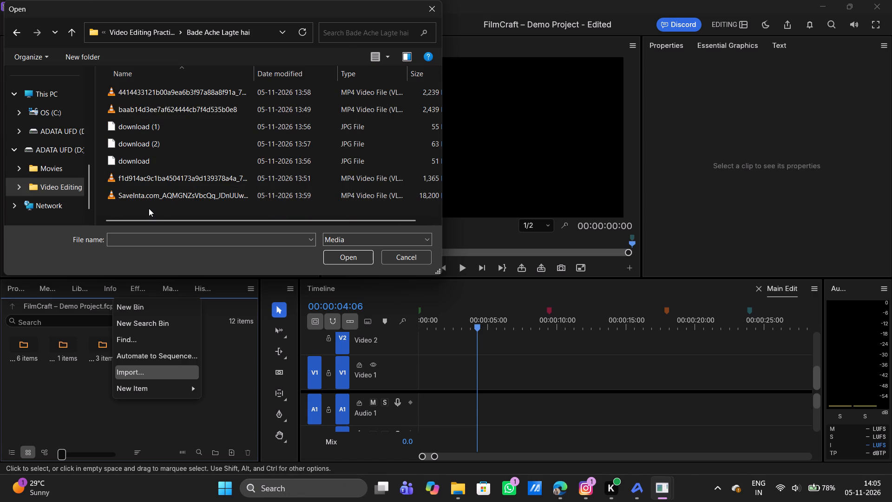
{"action": "key", "text": "ctrl+a"}
{"action": "key", "text": "Return"}
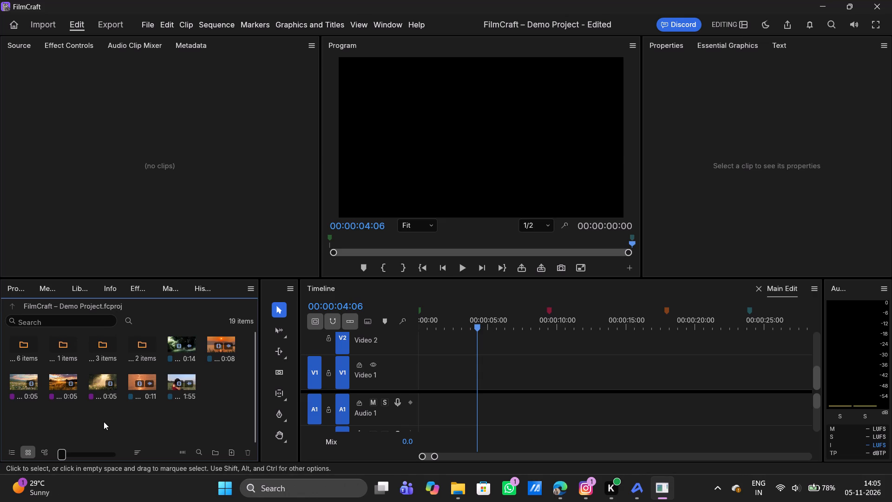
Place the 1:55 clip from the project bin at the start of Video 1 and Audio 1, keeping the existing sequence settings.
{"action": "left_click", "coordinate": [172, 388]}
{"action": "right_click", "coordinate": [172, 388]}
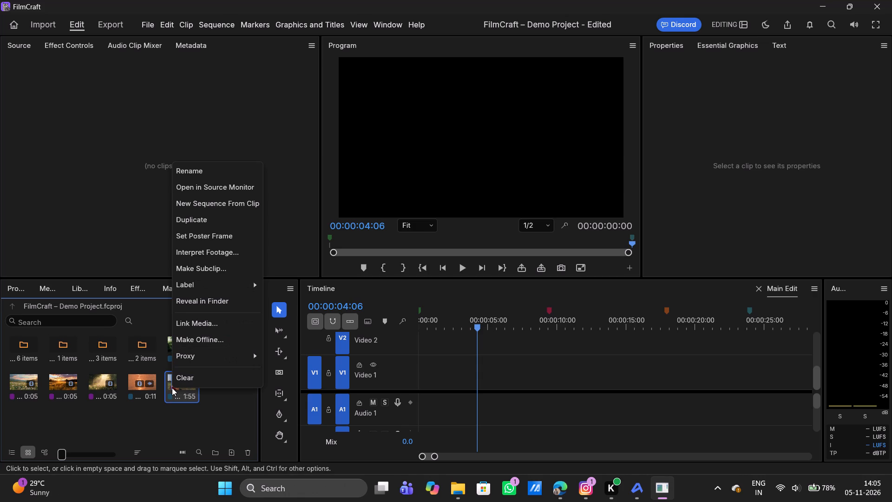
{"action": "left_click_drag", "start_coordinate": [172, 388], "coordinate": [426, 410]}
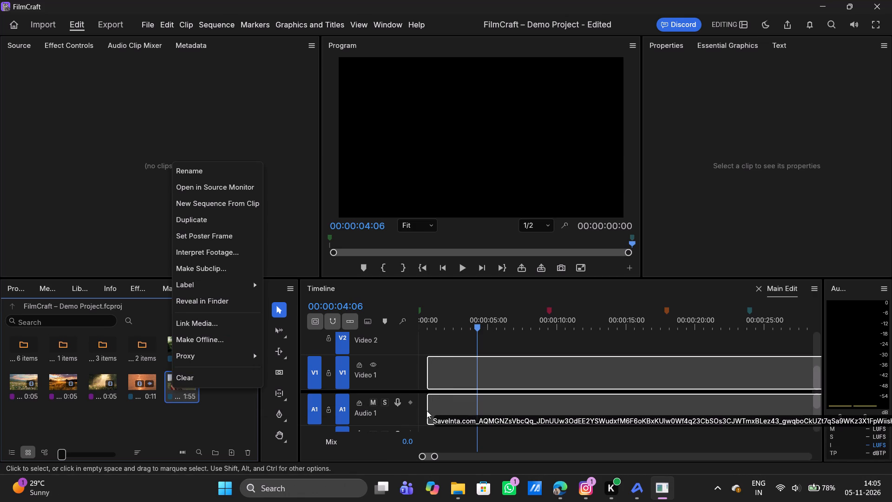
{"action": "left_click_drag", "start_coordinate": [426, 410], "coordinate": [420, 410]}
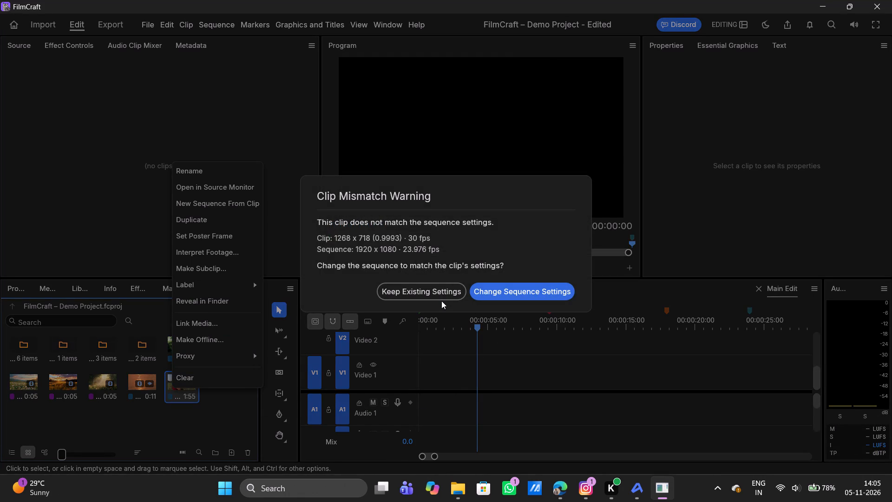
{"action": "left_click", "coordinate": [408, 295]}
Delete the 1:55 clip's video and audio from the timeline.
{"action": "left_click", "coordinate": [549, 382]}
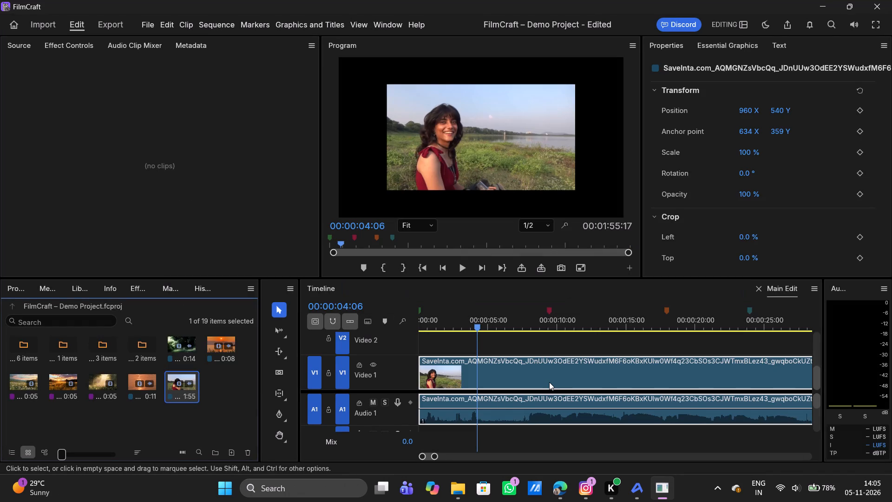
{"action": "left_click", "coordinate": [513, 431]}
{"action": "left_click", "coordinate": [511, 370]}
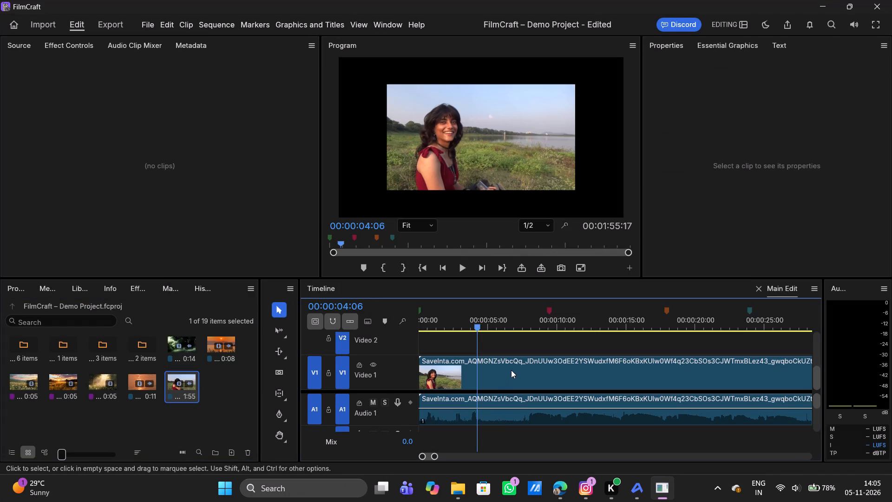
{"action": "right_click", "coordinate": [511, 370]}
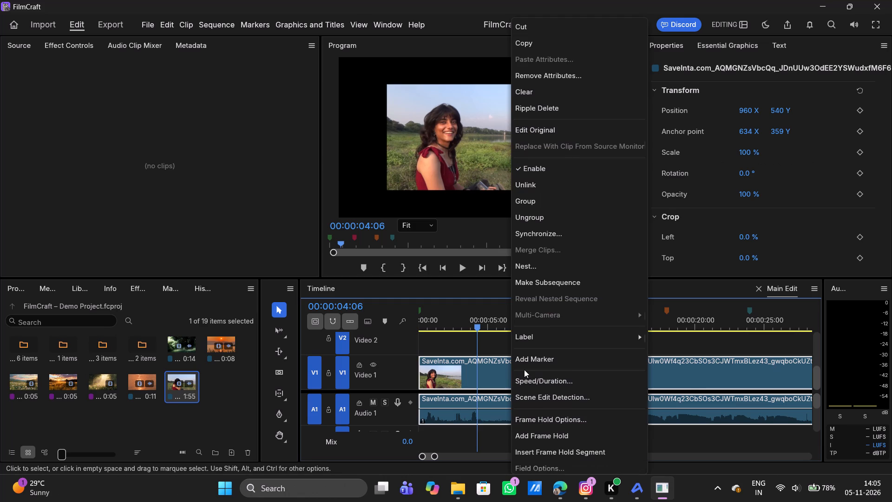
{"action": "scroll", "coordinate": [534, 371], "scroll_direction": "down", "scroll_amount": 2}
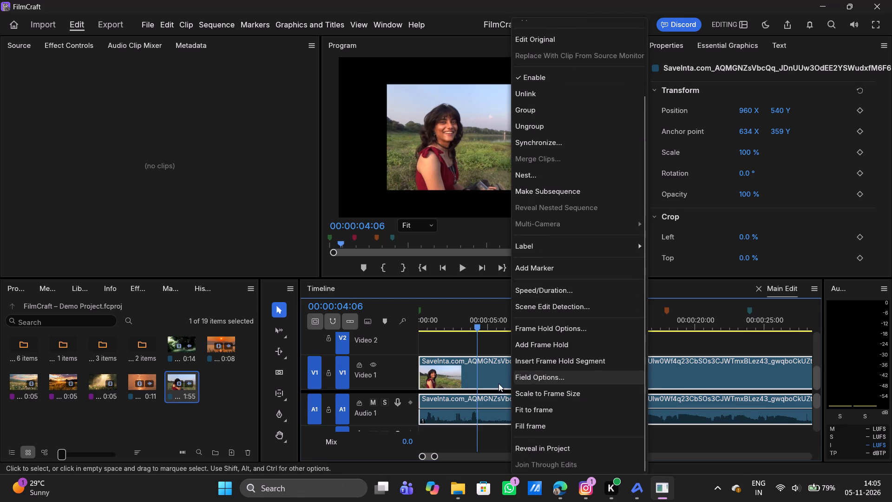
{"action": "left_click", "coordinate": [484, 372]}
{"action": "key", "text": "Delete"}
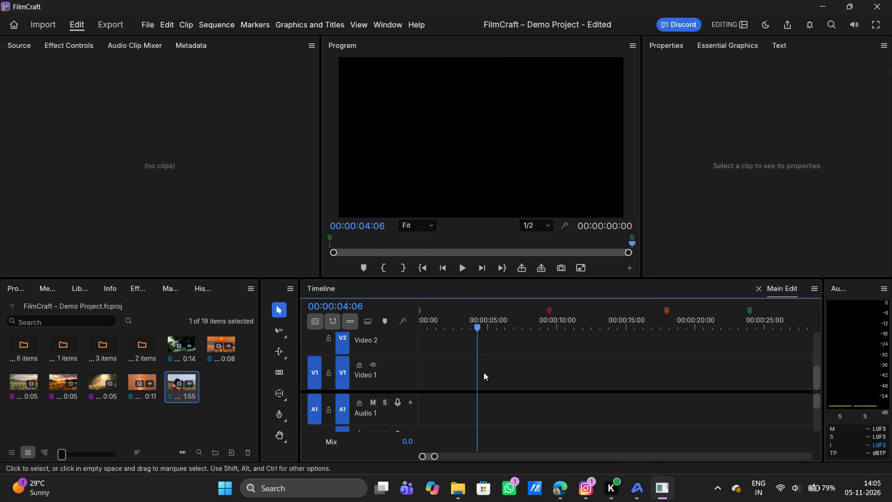
Add the 1:55 clip at the start of Video 1 and Audio 1, keeping the existing sequence settings.
{"action": "right_click", "coordinate": [181, 392]}
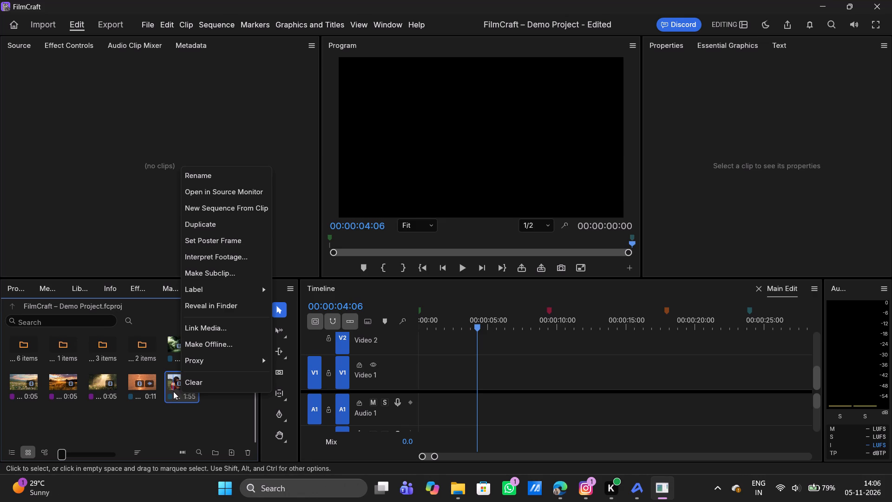
{"action": "left_click_drag", "start_coordinate": [173, 391], "coordinate": [431, 409]}
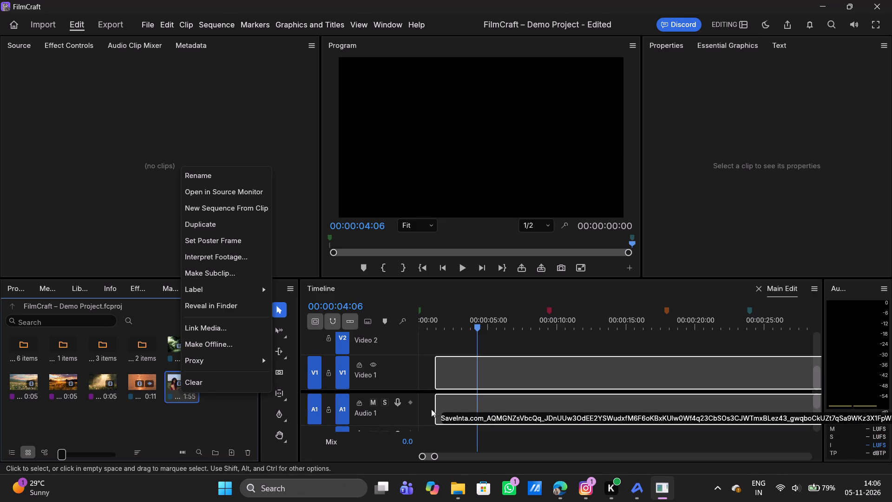
{"action": "left_click_drag", "start_coordinate": [431, 409], "coordinate": [421, 407]}
{"action": "left_click", "coordinate": [417, 287]}
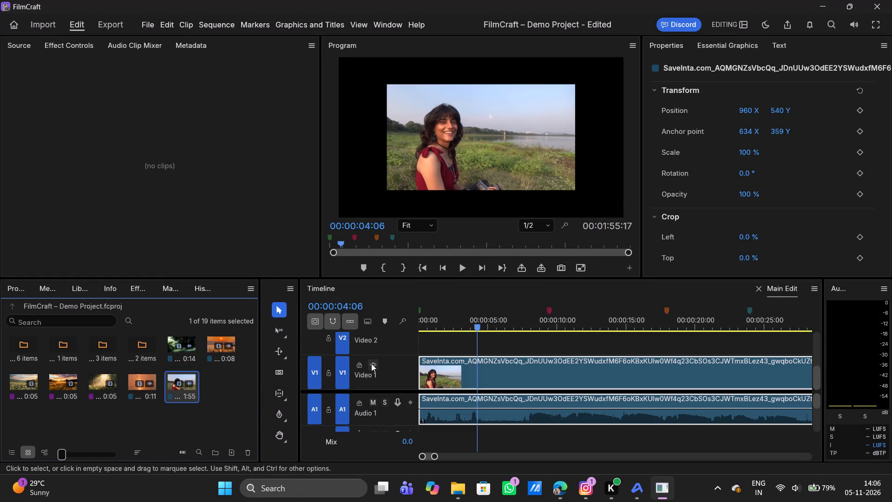
Turn off the video output of the Video 1 track.
{"action": "left_click", "coordinate": [371, 363]}
Move the playhead back to 00:00:00:00 and play the opening seconds of the sequence to listen to its audio.
{"action": "left_click_drag", "start_coordinate": [476, 327], "coordinate": [470, 327]}
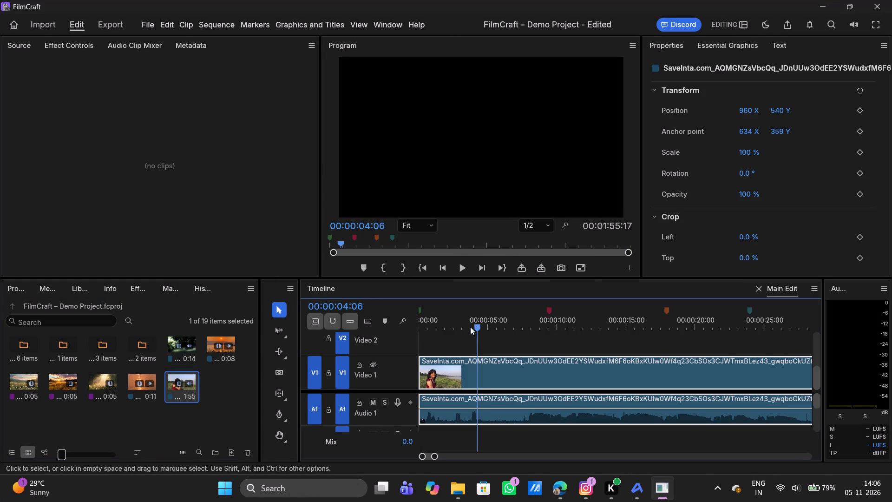
{"action": "left_click_drag", "start_coordinate": [470, 327], "coordinate": [374, 324]}
{"action": "key", "text": "Left"}
{"action": "key", "text": "Left"}
{"action": "key", "text": "Left"}
{"action": "key", "text": "Left"}
{"action": "key", "text": "Left"}
{"action": "key", "text": "Left"}
{"action": "key", "text": "Left"}
{"action": "key", "text": "Left"}
{"action": "key", "text": "Left"}
{"action": "key", "text": "Left"}
{"action": "key", "text": "Left"}
{"action": "key", "text": "Left"}
{"action": "key", "text": "Left"}
{"action": "key", "text": "Left"}
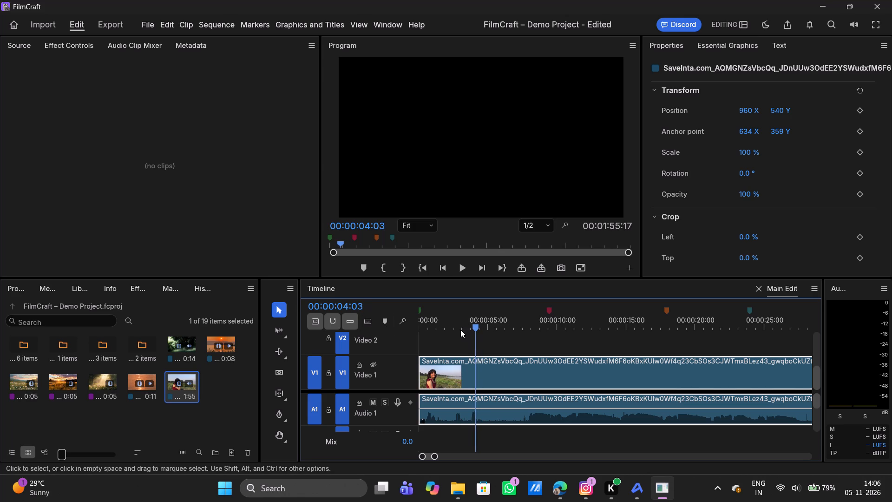
{"action": "key", "text": "Down"}
{"action": "key", "text": "Up"}
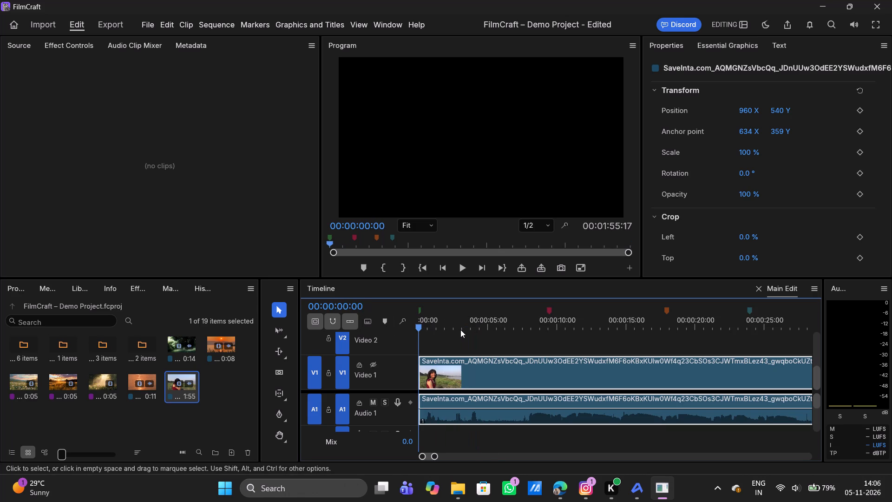
{"action": "key", "text": "space"}
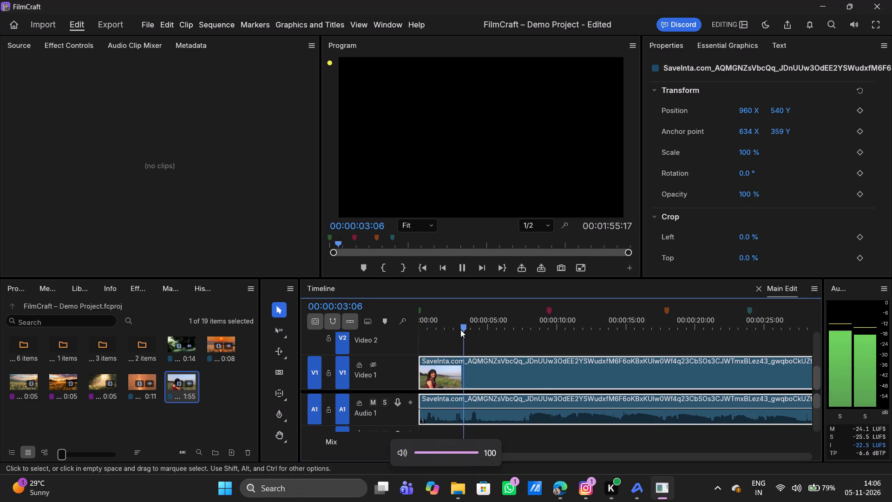
{"action": "key", "text": "Down"}
{"action": "key", "text": "space"}
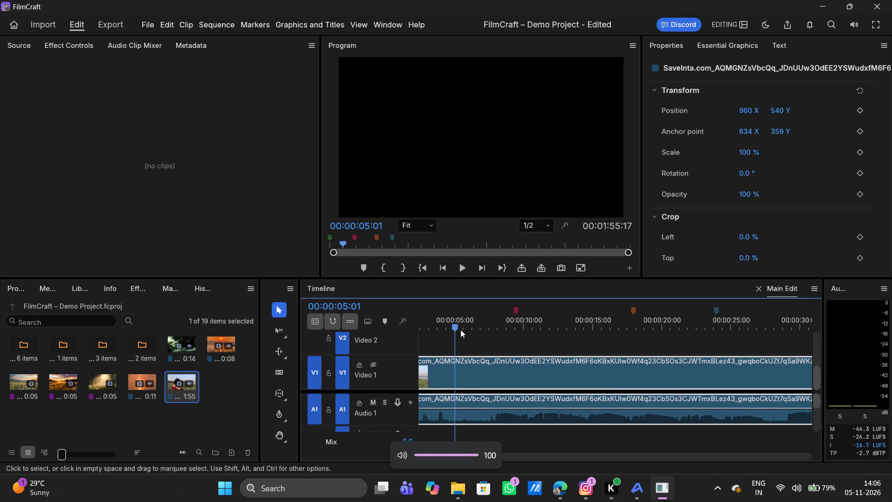
Return the playhead to the start of the sequence at 00:00:00:00.
{"action": "left_click_drag", "start_coordinate": [454, 327], "coordinate": [351, 331]}
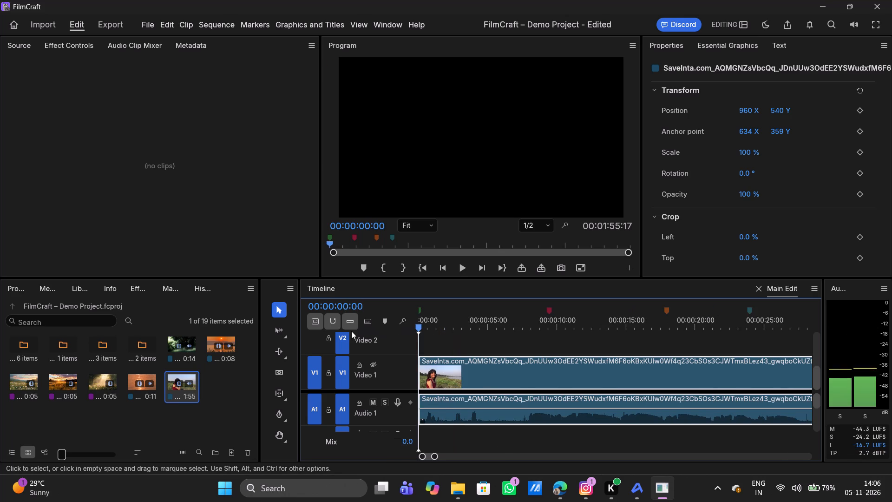
{"action": "left_click_drag", "start_coordinate": [351, 331], "coordinate": [341, 333]}
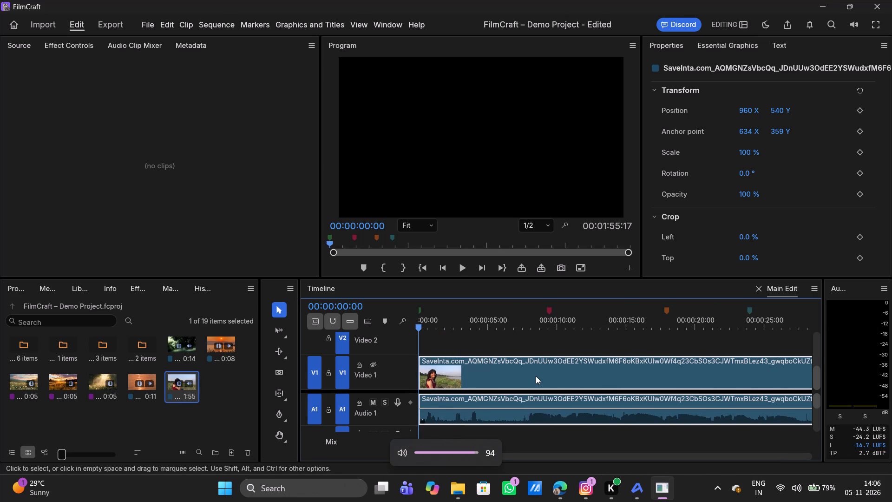
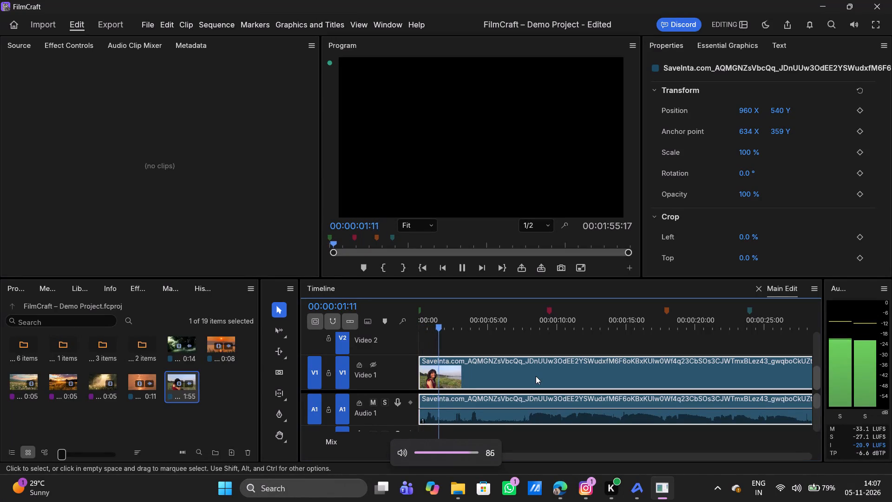
Stop playback and return the playhead to the start of the sequence at 00:00:00:00.
{"action": "key", "text": "space"}
{"action": "left_click_drag", "start_coordinate": [443, 328], "coordinate": [364, 334]}
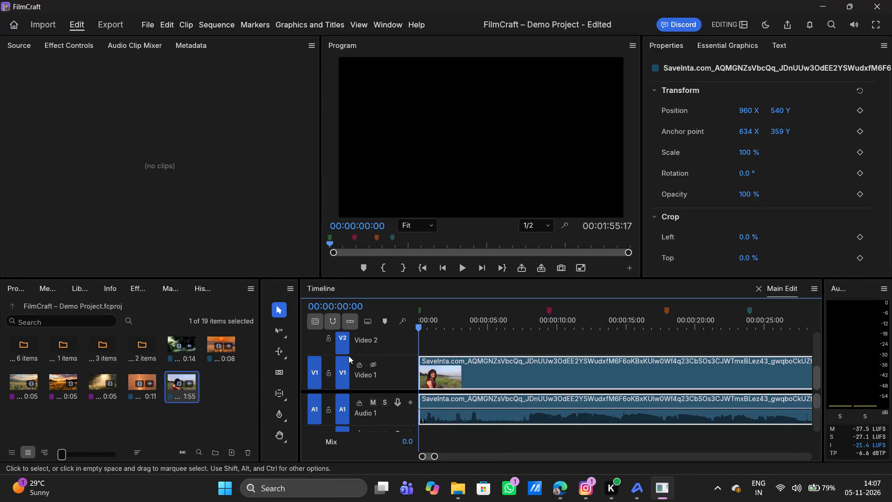
Place the download (1).jpg image at the very start of the Video 2 track, above the 1:55 clip.
{"action": "left_click", "coordinate": [95, 414]}
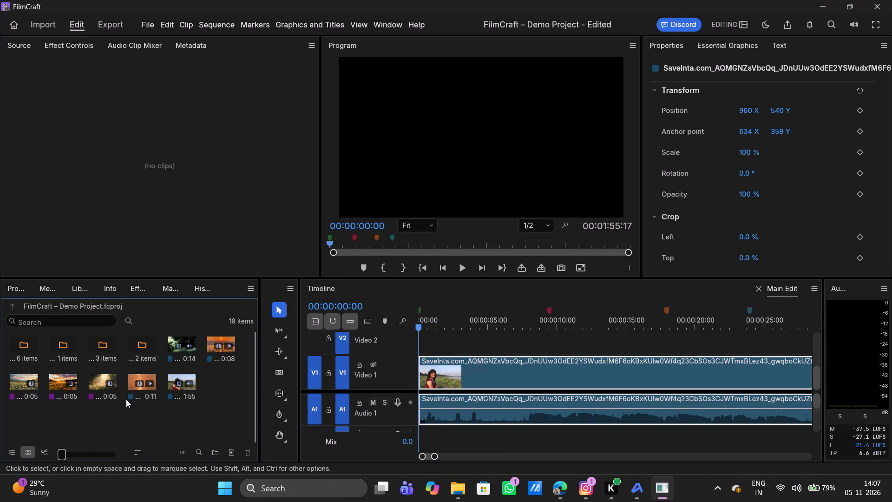
{"action": "left_click", "coordinate": [21, 387]}
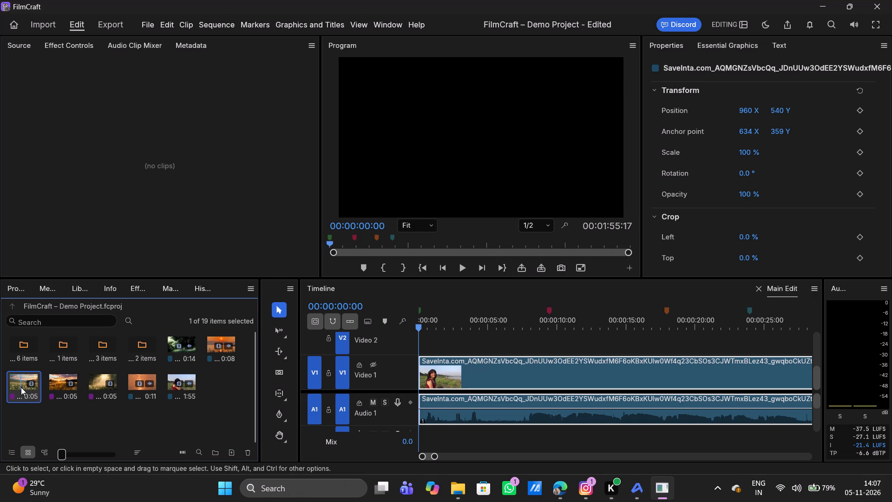
{"action": "left_click_drag", "start_coordinate": [21, 387], "coordinate": [431, 346]}
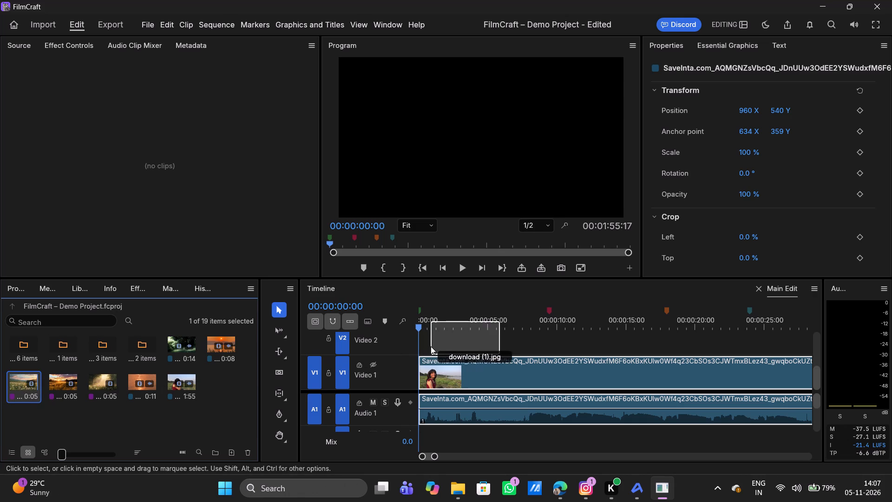
{"action": "left_click_drag", "start_coordinate": [431, 346], "coordinate": [420, 345]}
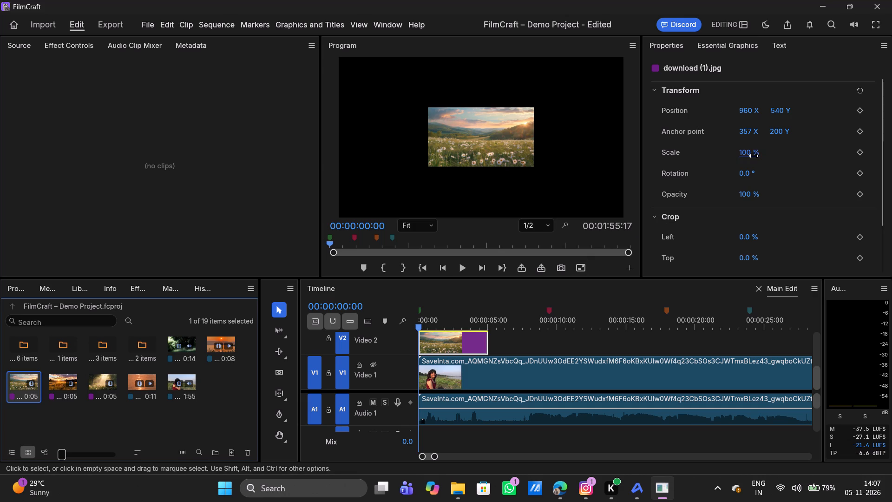
Scale download (1).jpg up to 273% so that it fills the frame.
{"action": "left_click_drag", "start_coordinate": [754, 156], "coordinate": [891, 167]}
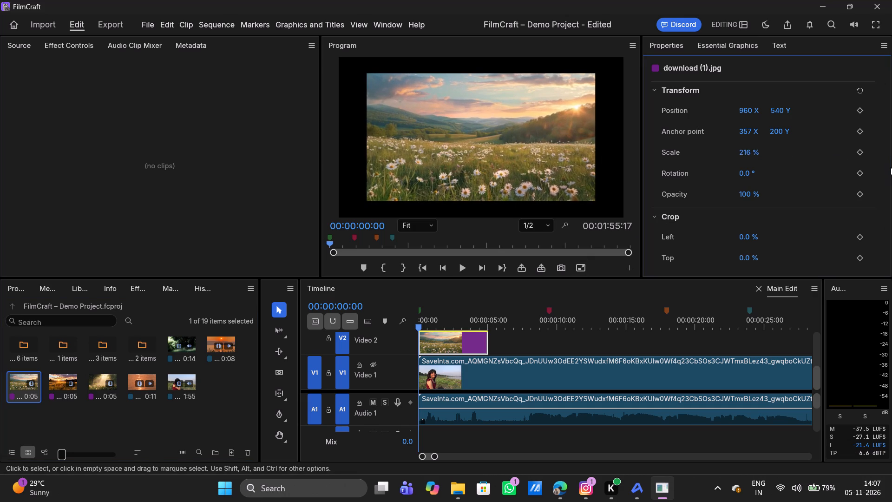
{"action": "left_click_drag", "start_coordinate": [748, 153], "coordinate": [808, 152]}
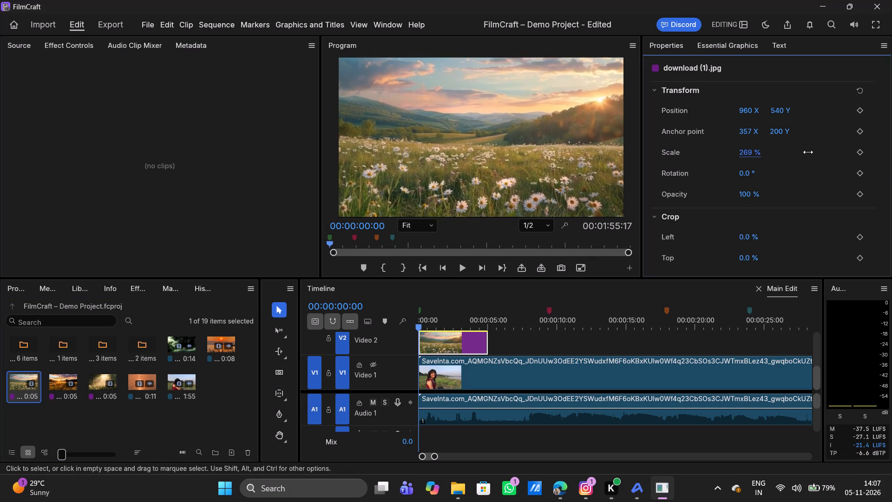
{"action": "left_click_drag", "start_coordinate": [808, 152], "coordinate": [816, 153]}
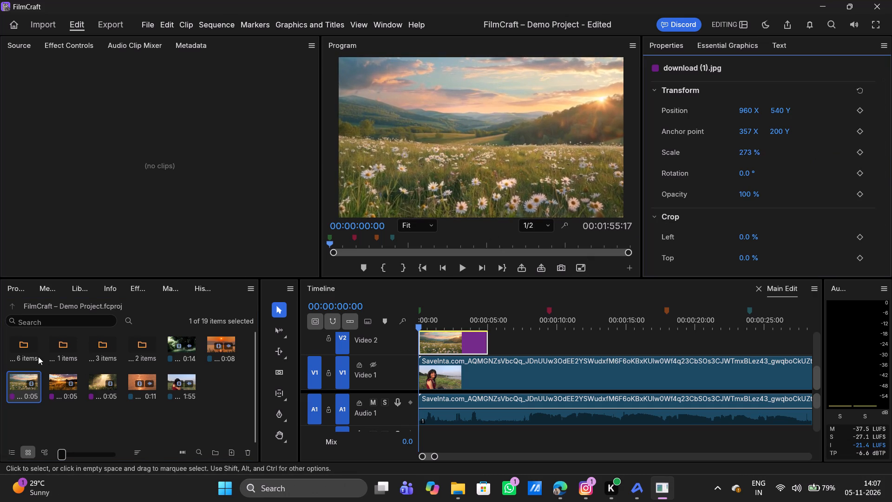
Place the download (2).jpg image on Video 2 directly after download (1).jpg, starting at 00:00:05:00.
{"action": "left_click", "coordinate": [61, 390]}
{"action": "left_click_drag", "start_coordinate": [61, 390], "coordinate": [109, 384]}
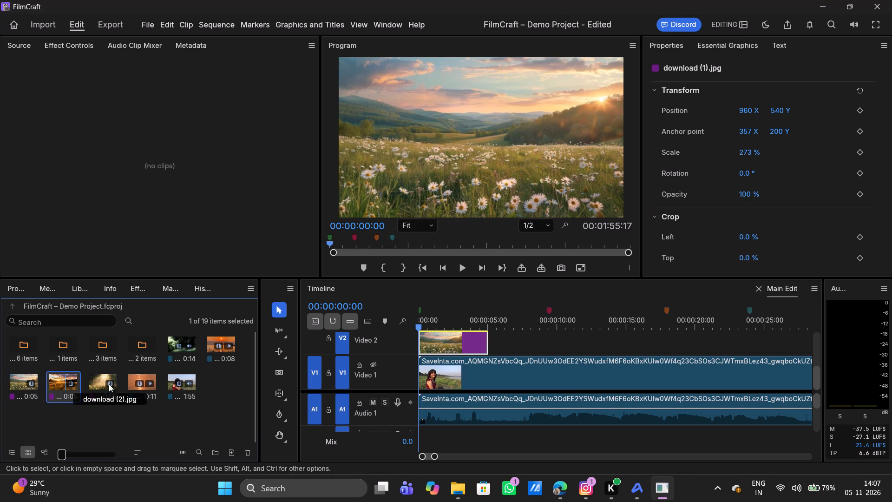
{"action": "left_click_drag", "start_coordinate": [109, 384], "coordinate": [492, 343]}
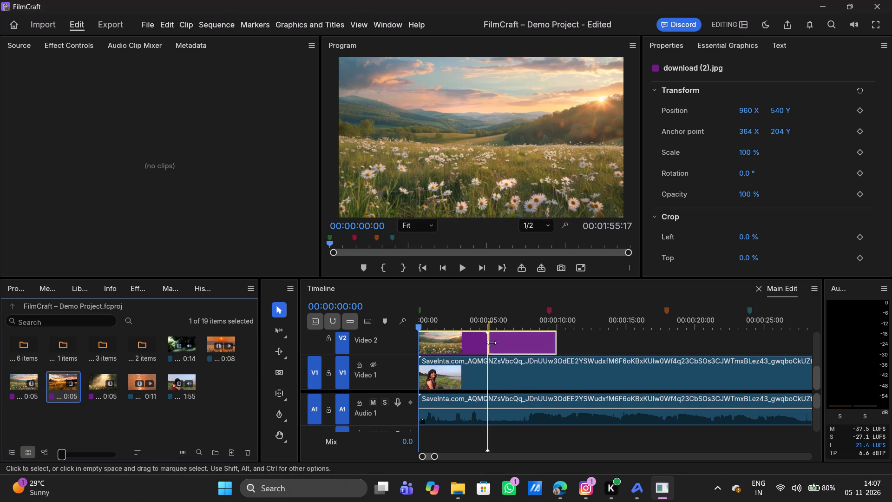
Give the video tracks more height in the timeline and place download.jpg on Video 2 directly after download (2).jpg.
{"action": "scroll", "coordinate": [522, 388], "scroll_direction": "up", "scroll_amount": 1}
{"action": "scroll", "coordinate": [522, 388], "scroll_direction": "down", "scroll_amount": 1}
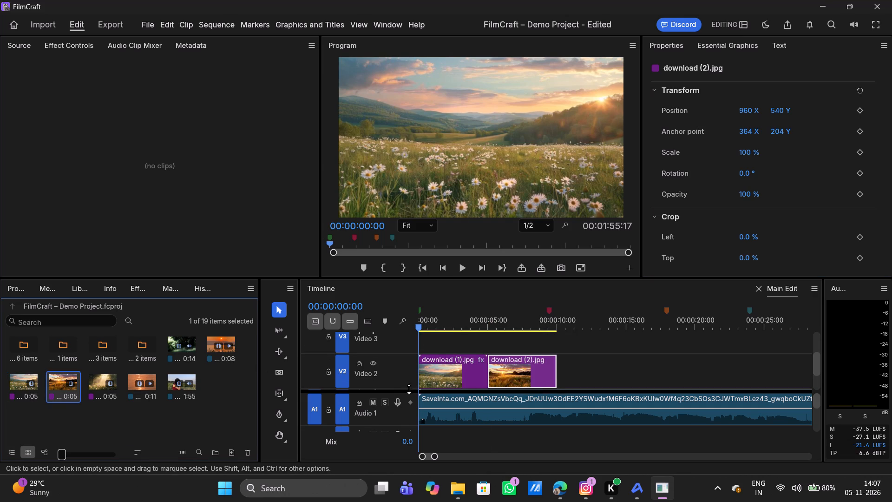
{"action": "left_click_drag", "start_coordinate": [408, 392], "coordinate": [409, 423]}
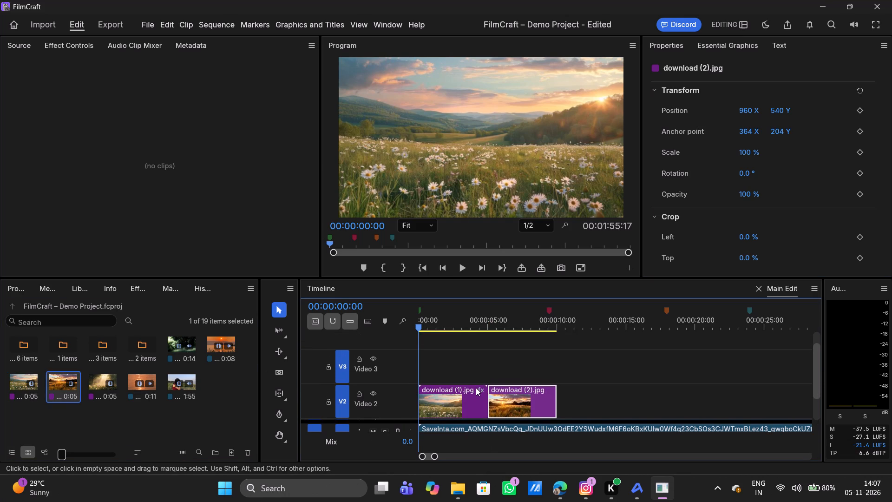
{"action": "scroll", "coordinate": [476, 388], "scroll_direction": "down", "scroll_amount": 1}
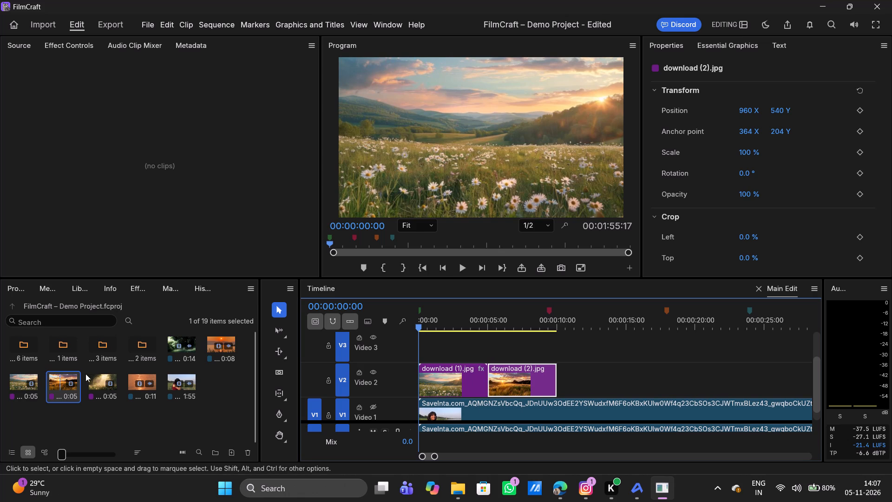
{"action": "left_click", "coordinate": [99, 383]}
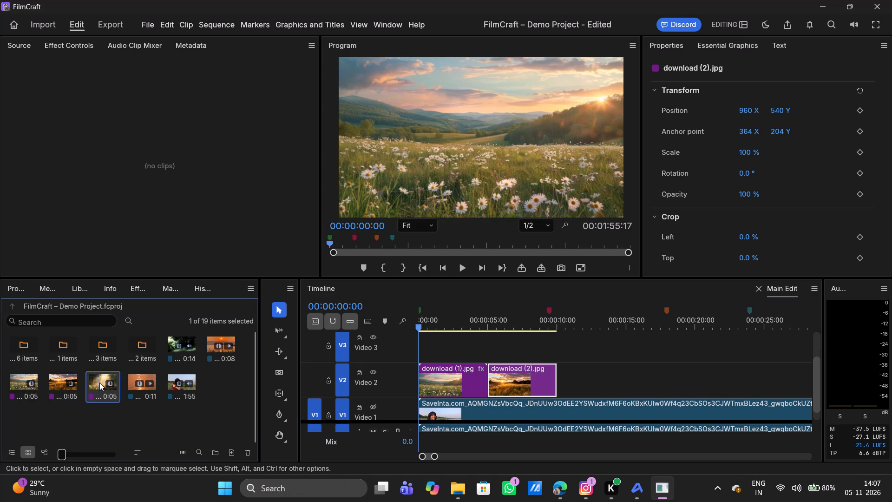
{"action": "left_click", "coordinate": [171, 350]}
{"action": "left_click_drag", "start_coordinate": [98, 383], "coordinate": [559, 382]}
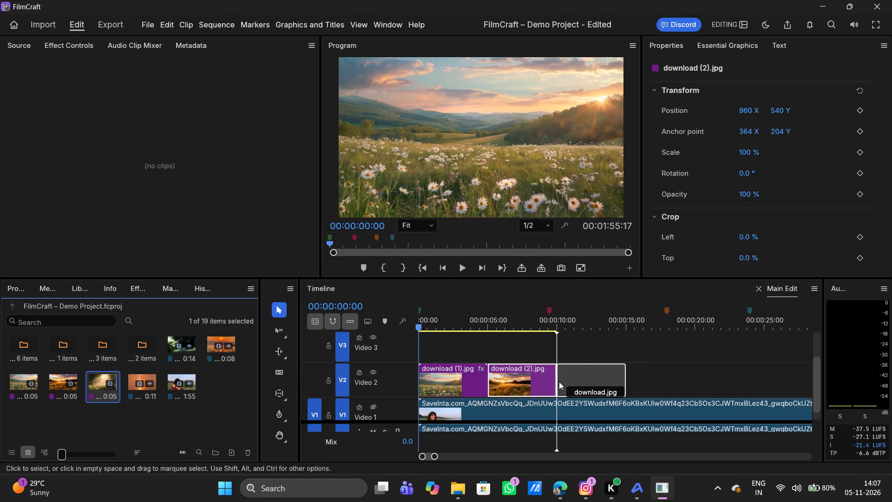
{"action": "left_click_drag", "start_coordinate": [559, 382], "coordinate": [559, 381]}
With the playhead over download (2).jpg at 00:00:06:17, scale that image up until it fills the frame.
{"action": "left_click", "coordinate": [581, 325]}
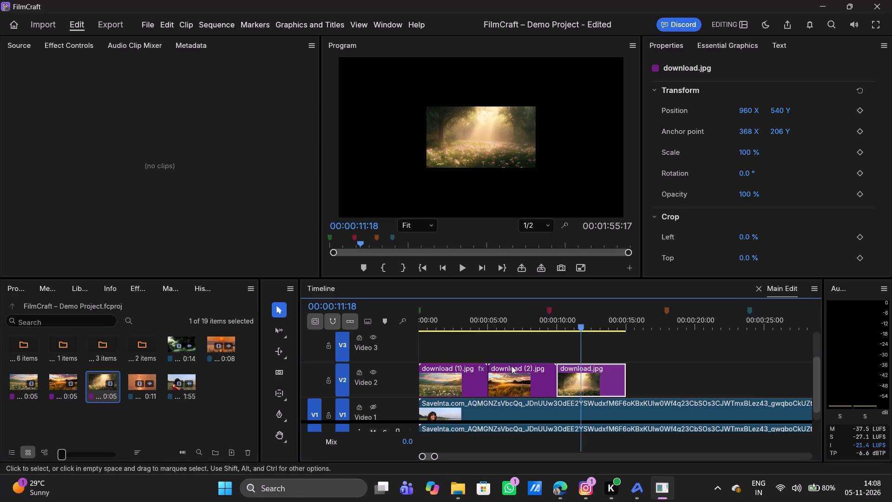
{"action": "left_click", "coordinate": [510, 381]}
{"action": "left_click", "coordinate": [512, 324]}
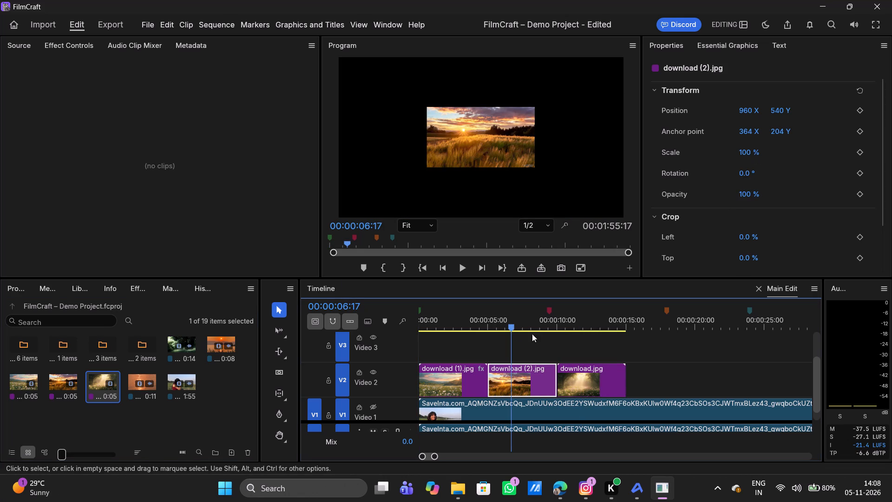
{"action": "left_click_drag", "start_coordinate": [747, 153], "coordinate": [882, 151]}
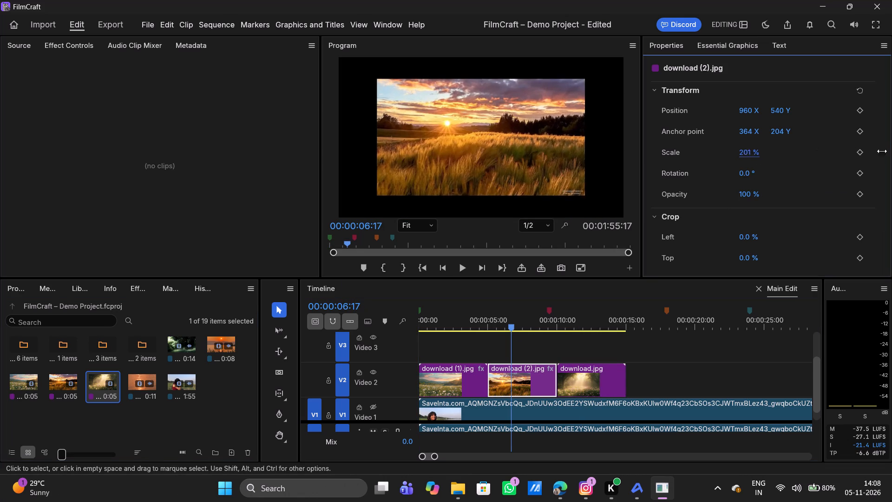
{"action": "left_click_drag", "start_coordinate": [882, 151], "coordinate": [886, 156]}
{"action": "left_click_drag", "start_coordinate": [746, 153], "coordinate": [837, 154]}
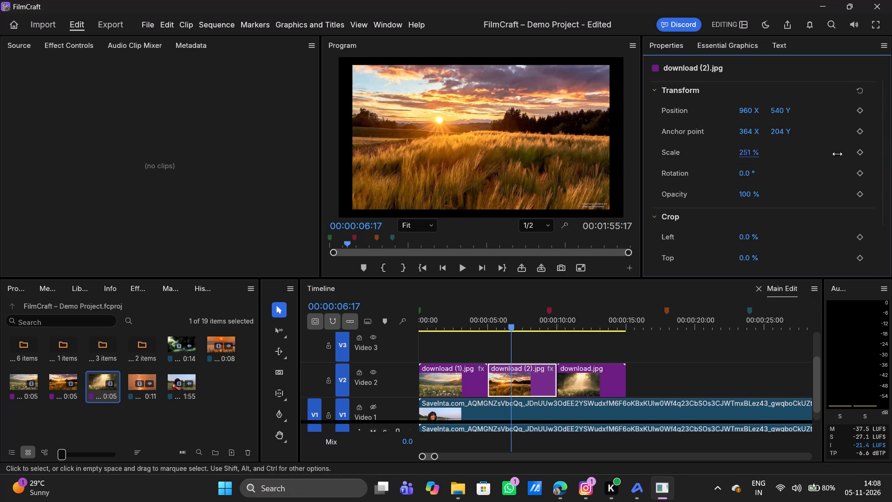
{"action": "left_click_drag", "start_coordinate": [837, 154], "coordinate": [891, 151]}
With the playhead at 00:00:10:00, scale download.jpg up until it fills the frame.
{"action": "left_click", "coordinate": [573, 383]}
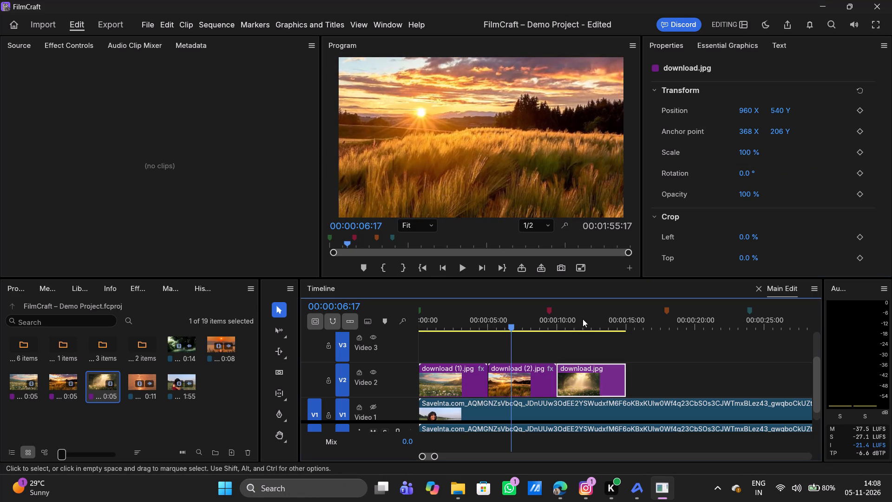
{"action": "key", "text": "Up"}
{"action": "key", "text": "Down"}
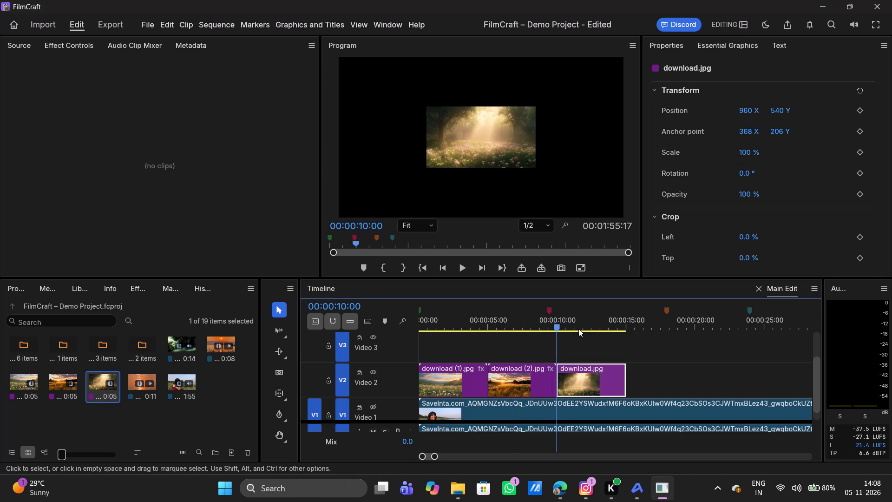
{"action": "left_click_drag", "start_coordinate": [745, 150], "coordinate": [891, 165]}
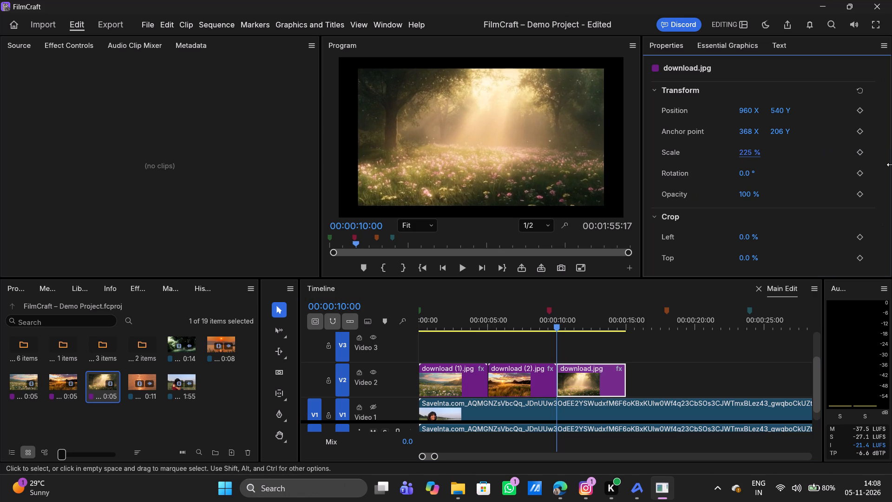
{"action": "left_click_drag", "start_coordinate": [891, 165], "coordinate": [891, 165]}
{"action": "left_click_drag", "start_coordinate": [746, 155], "coordinate": [822, 150]}
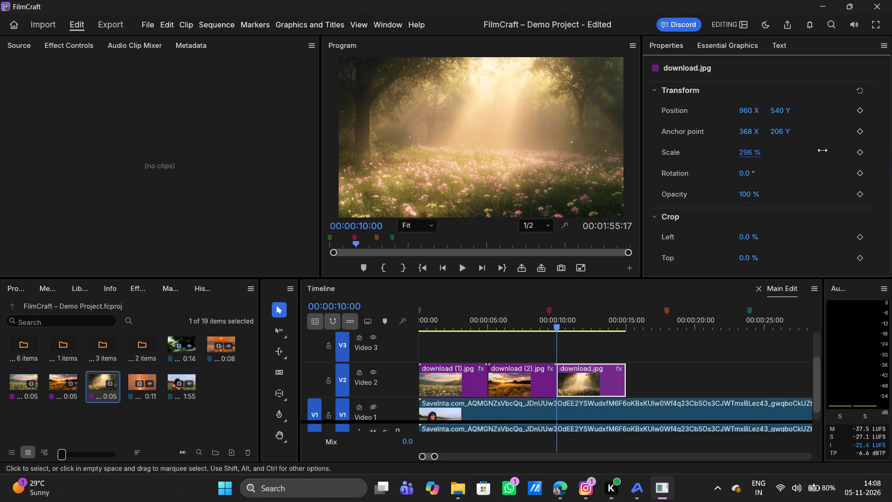
{"action": "left_click_drag", "start_coordinate": [822, 150], "coordinate": [798, 151]}
Trim the end of download (1).jpg on Video 2 back to a duration of about 00:00:01:03.
{"action": "left_click", "coordinate": [464, 383]}
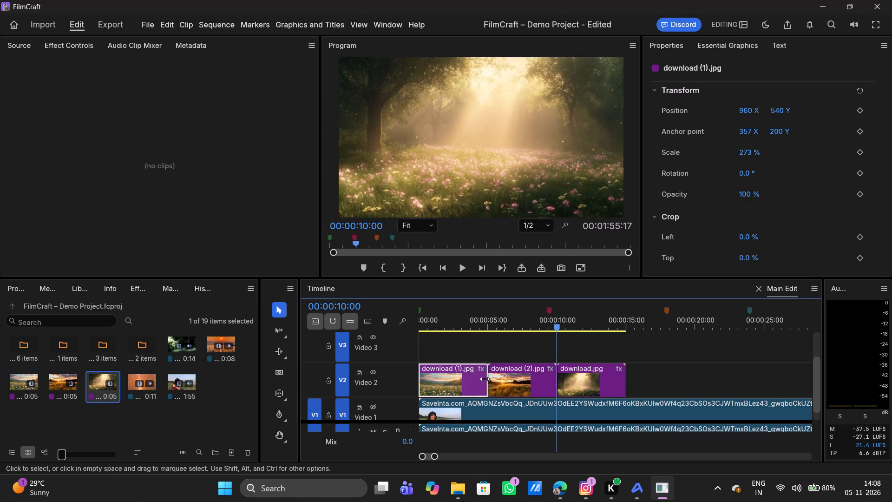
{"action": "left_click", "coordinate": [489, 379]}
{"action": "left_click", "coordinate": [471, 382]}
{"action": "left_click_drag", "start_coordinate": [485, 379], "coordinate": [438, 387]}
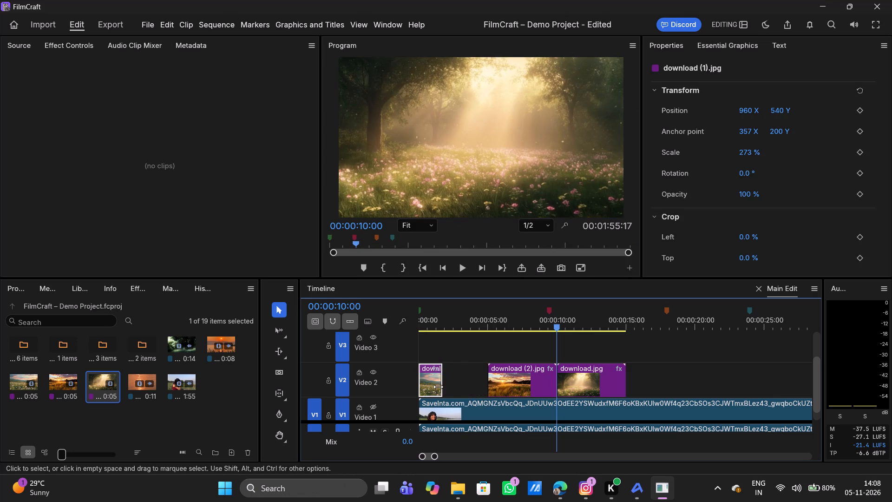
{"action": "left_click_drag", "start_coordinate": [438, 387], "coordinate": [432, 383]}
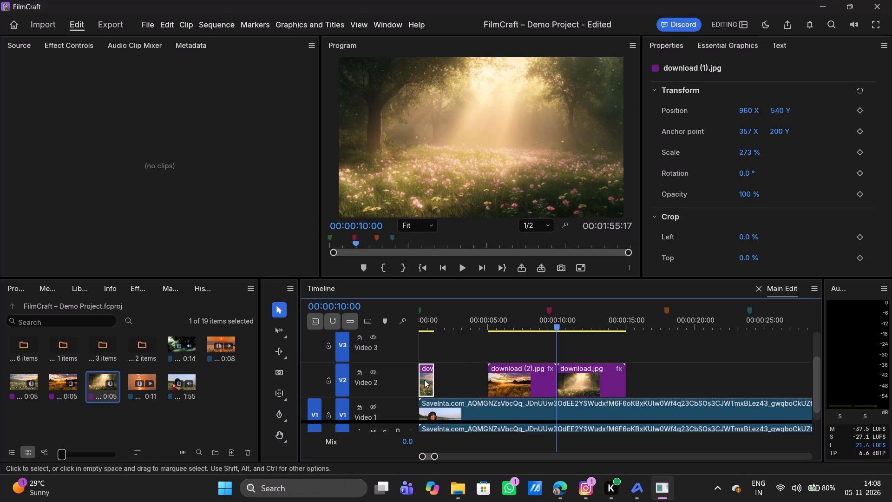
Select all three images on Video 2 and edit their shared clip duration, changing the seconds to 00 and clearing the last frame digit.
{"action": "left_click", "coordinate": [424, 380]}
{"action": "left_click", "coordinate": [527, 375], "text": "shift"}
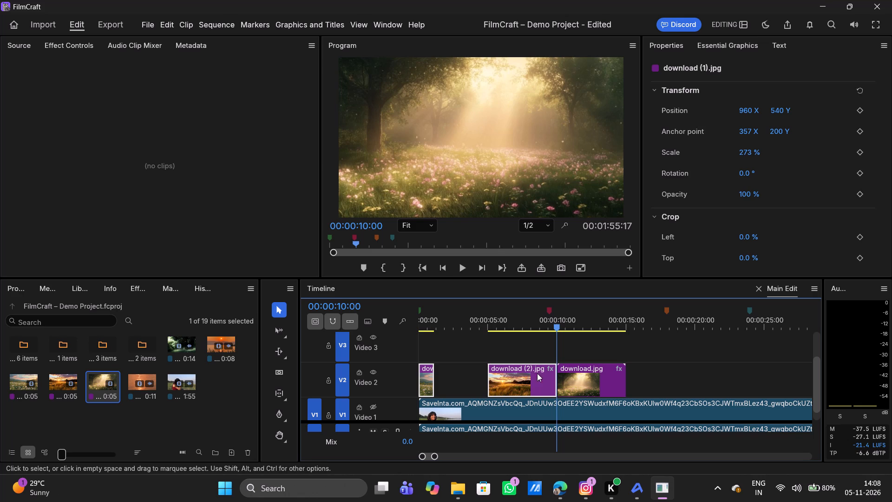
{"action": "left_click", "coordinate": [571, 370], "text": "shift"}
{"action": "right_click", "coordinate": [511, 381]}
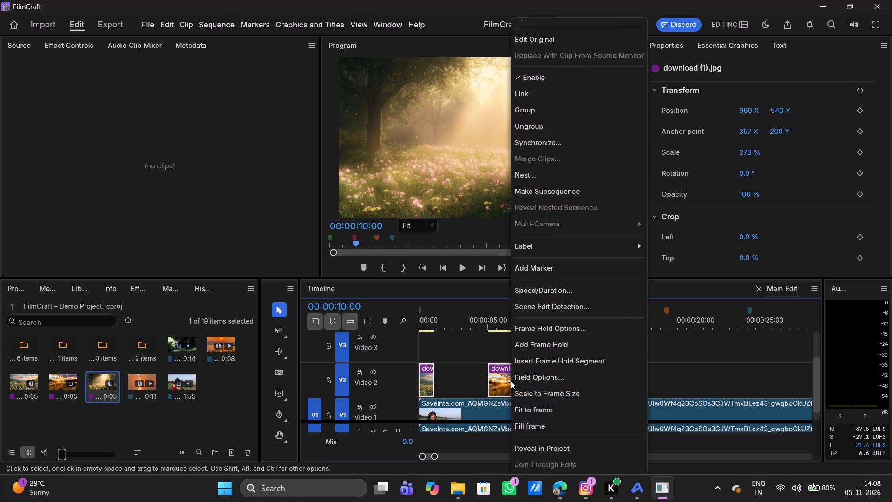
{"action": "left_click", "coordinate": [570, 294]}
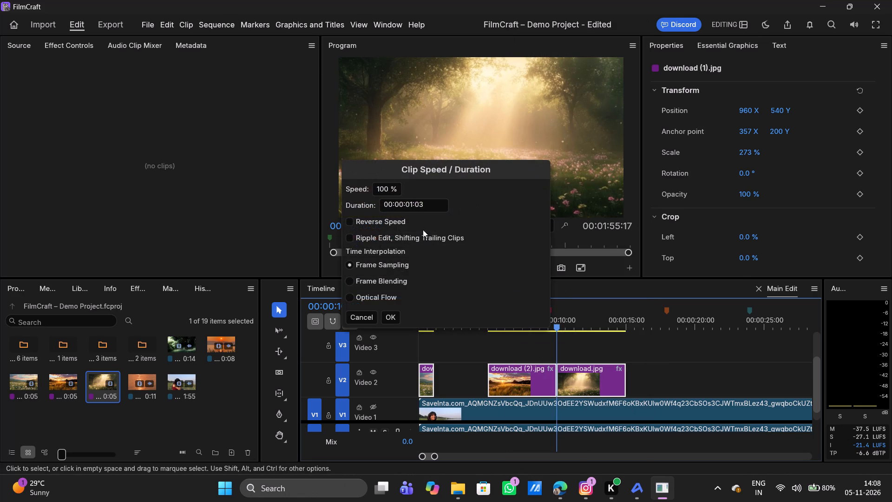
{"action": "left_click", "coordinate": [425, 203]}
{"action": "key", "text": "Left"}
{"action": "key", "text": "Left"}
{"action": "key", "text": "Left"}
{"action": "key", "text": "BackSpace"}
{"action": "key", "text": "Right"}
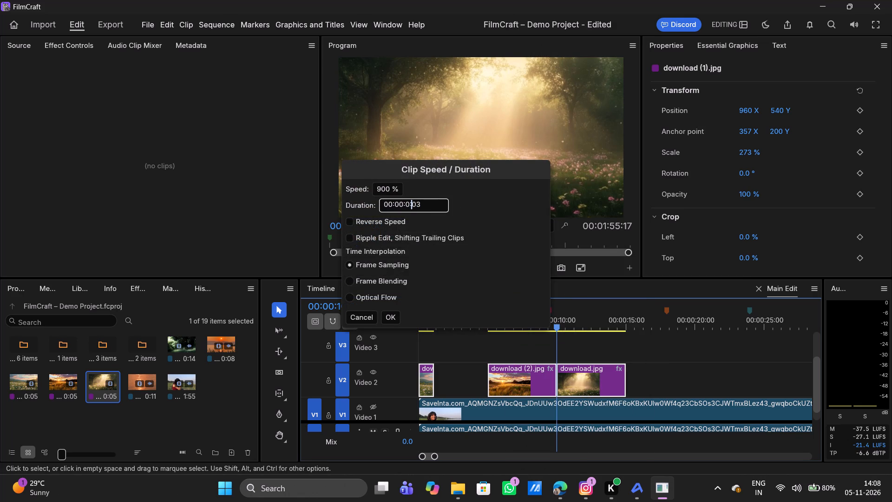
{"action": "key", "text": "Left"}
{"action": "key", "text": "0"}
{"action": "key", "text": "Right"}
{"action": "key", "text": "Right"}
{"action": "key", "text": "Right"}
{"action": "key", "text": "BackSpace"}
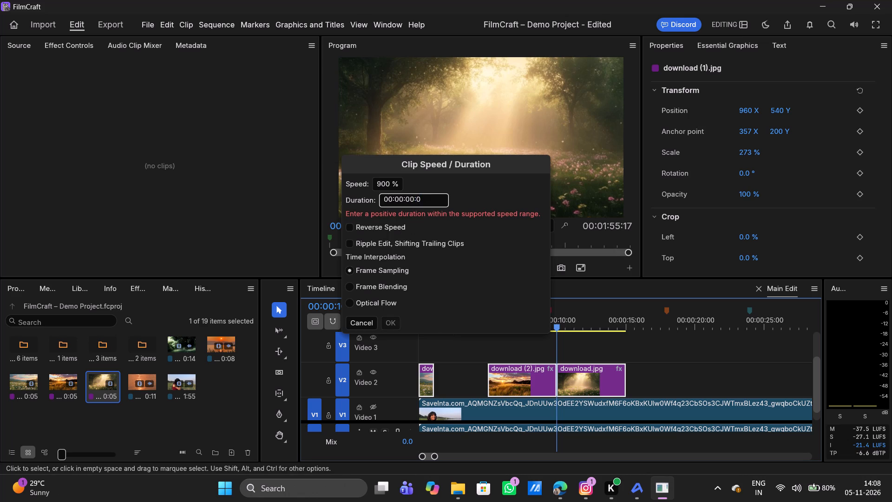
Set the duration of the three selected Video 2 images to 00:00:00:05 and apply it.
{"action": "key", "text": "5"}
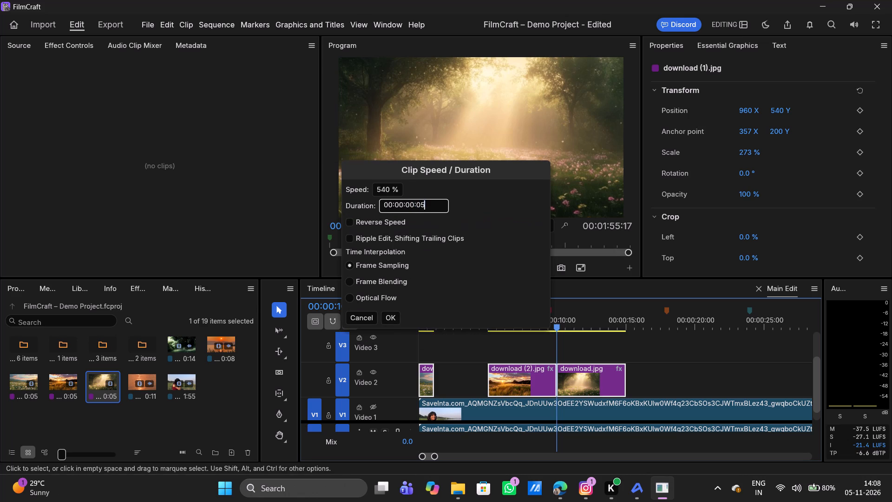
{"action": "left_click", "coordinate": [392, 318]}
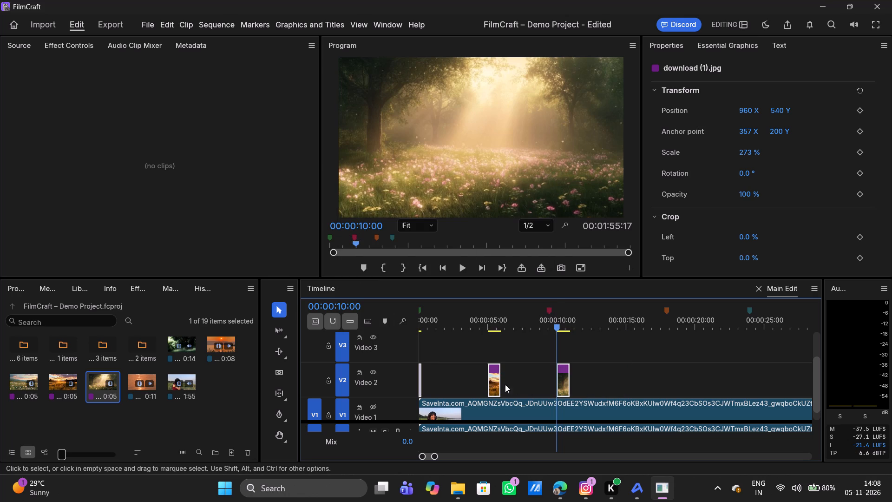
Close the gaps on Video 2 by moving download (2).jpg against download (1).jpg and download.jpg against the end of download (2).jpg.
{"action": "left_click_drag", "start_coordinate": [495, 383], "coordinate": [436, 384]}
{"action": "left_click", "coordinate": [441, 342]}
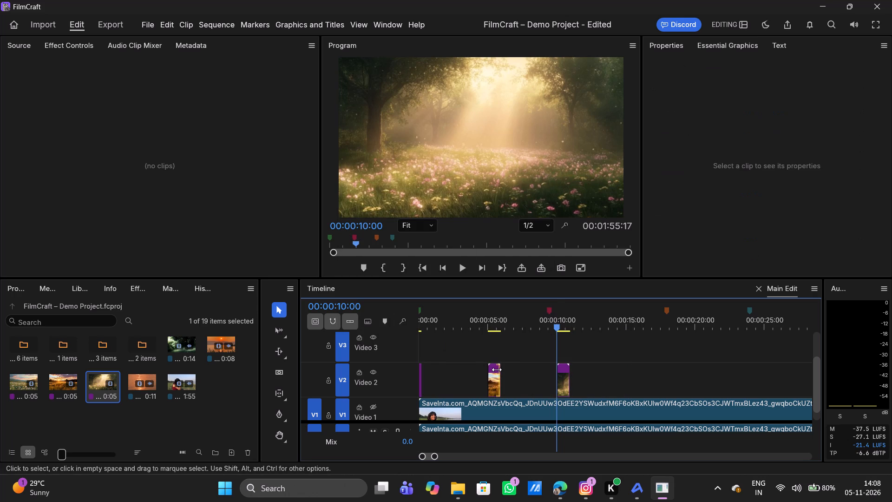
{"action": "left_click", "coordinate": [495, 375]}
{"action": "left_click_drag", "start_coordinate": [495, 375], "coordinate": [429, 381]}
{"action": "left_click", "coordinate": [560, 380]}
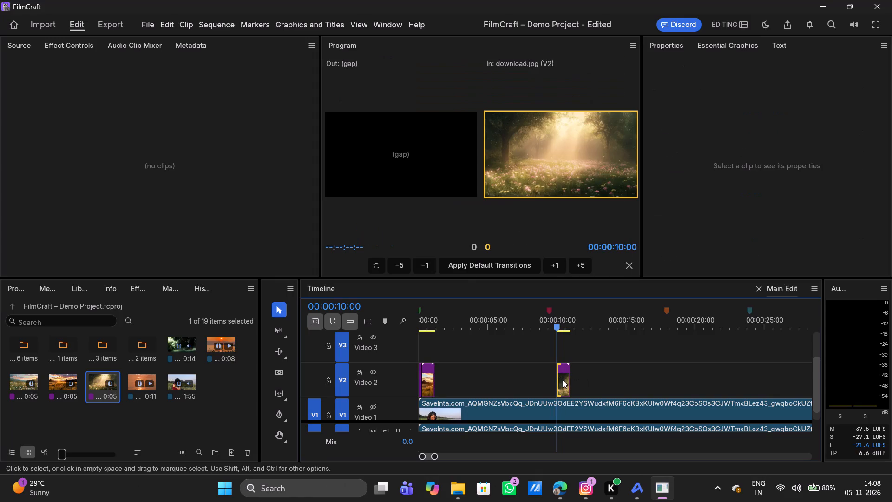
{"action": "left_click", "coordinate": [564, 380]}
{"action": "left_click_drag", "start_coordinate": [564, 380], "coordinate": [439, 380]}
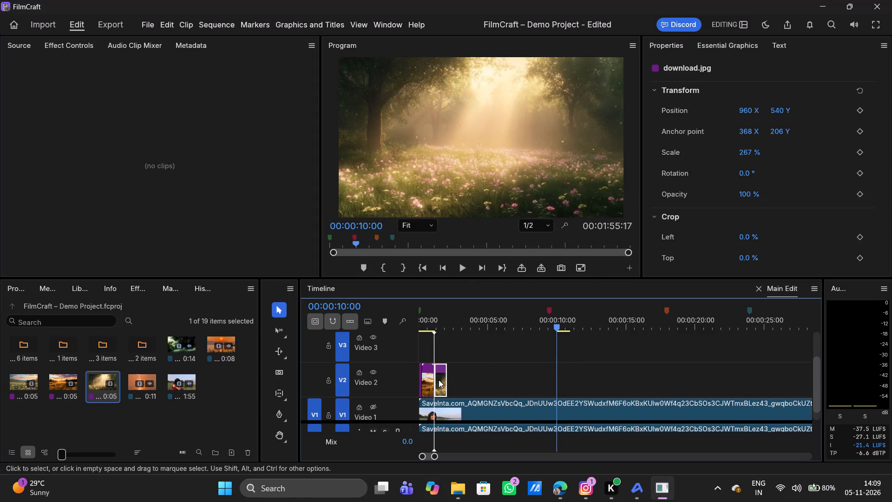
Return the playhead to the sequence start at 00:00:00:00 and deselect download.jpg.
{"action": "key", "text": "Down"}
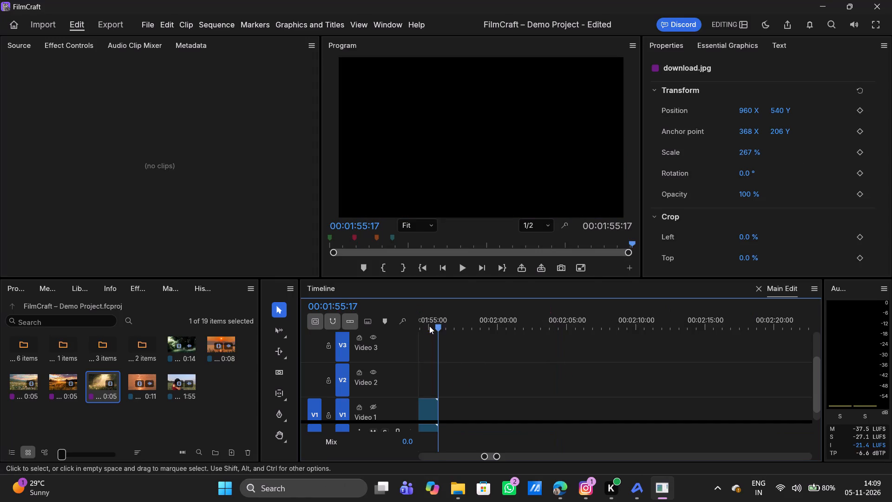
{"action": "key", "text": "Up"}
{"action": "key", "text": "Up"}
{"action": "key", "text": "Up"}
{"action": "key", "text": "Up"}
{"action": "key", "text": "Up"}
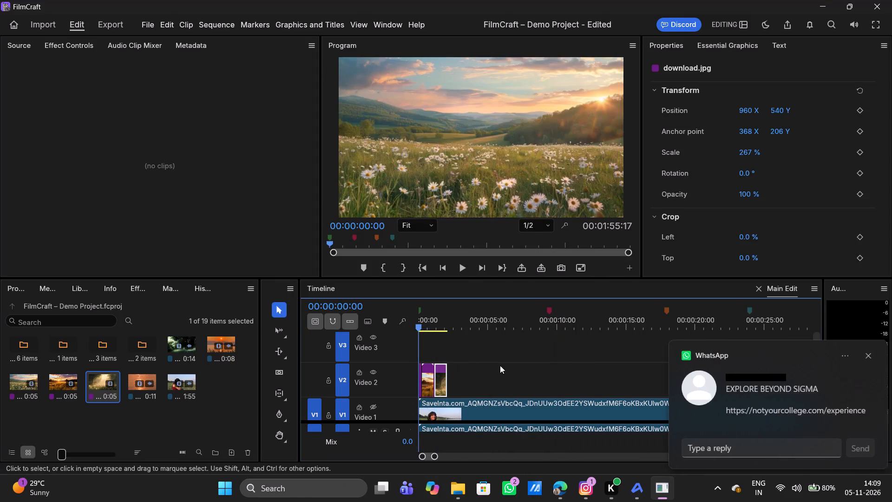
{"action": "left_click", "coordinate": [504, 365]}
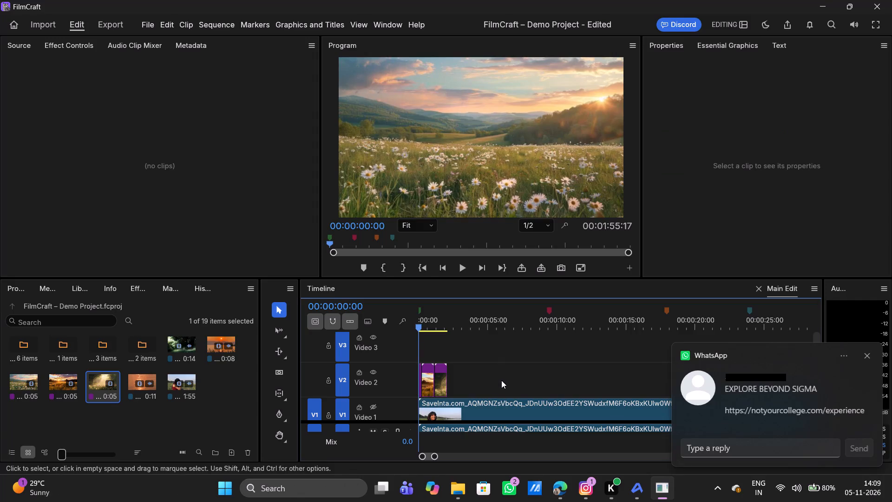
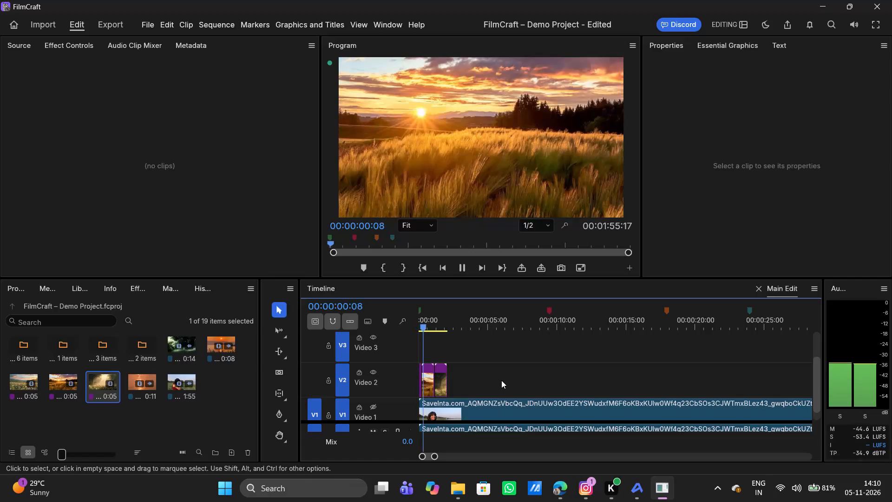
Stop playback and check the clip duration of download (1).jpg at the start of Video 2.
{"action": "key", "text": "space"}
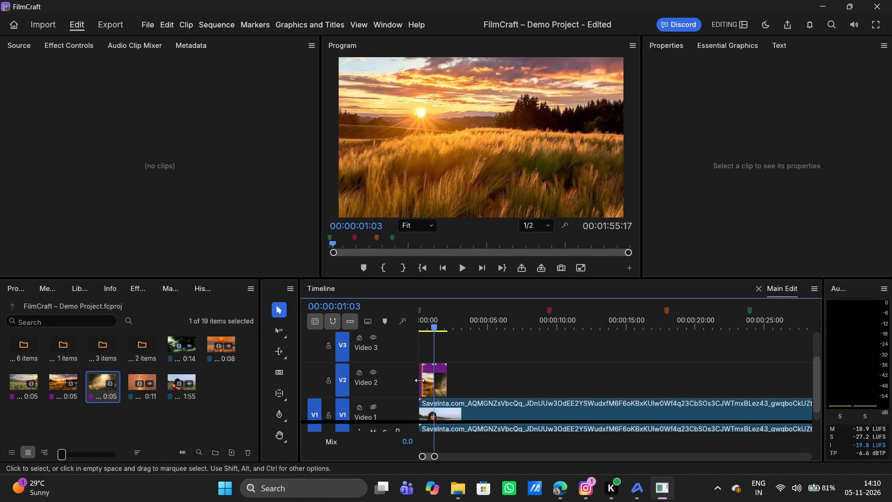
{"action": "scroll", "coordinate": [472, 376], "scroll_direction": "up", "scroll_amount": 2, "text": "alt"}
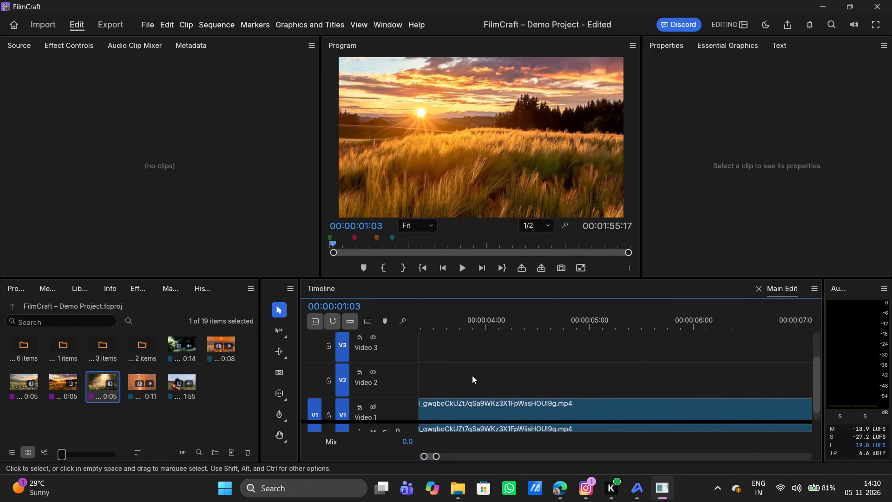
{"action": "scroll", "coordinate": [472, 376], "scroll_direction": "right", "scroll_amount": 12}
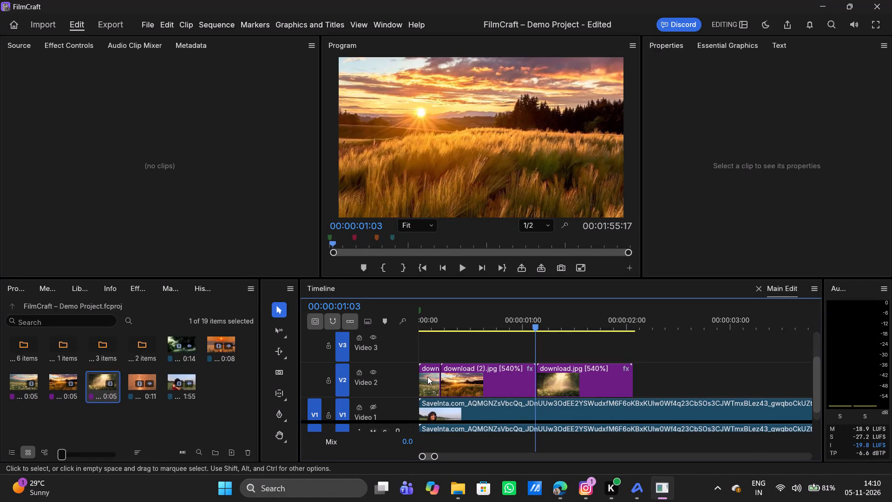
{"action": "left_click", "coordinate": [427, 378]}
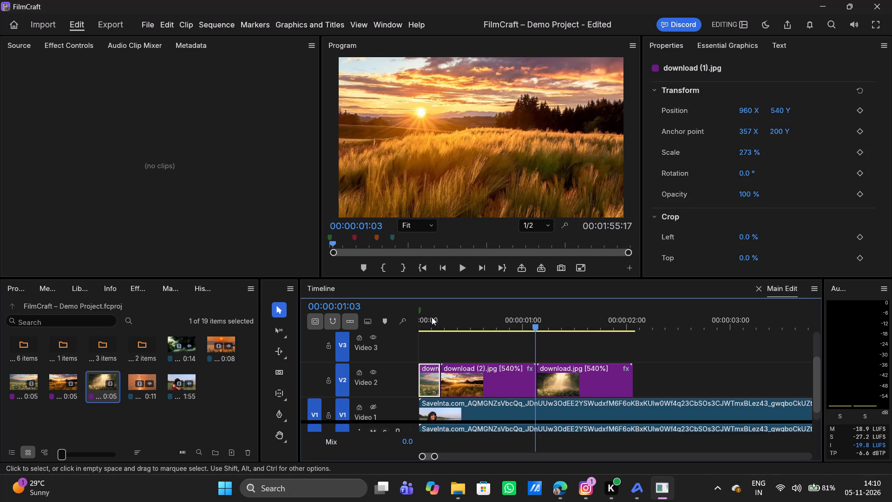
{"action": "right_click", "coordinate": [427, 383]}
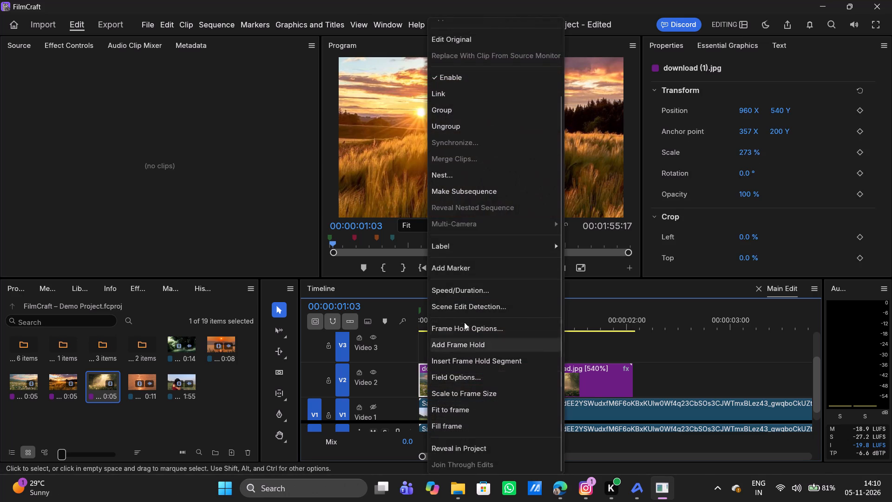
{"action": "left_click", "coordinate": [467, 297]}
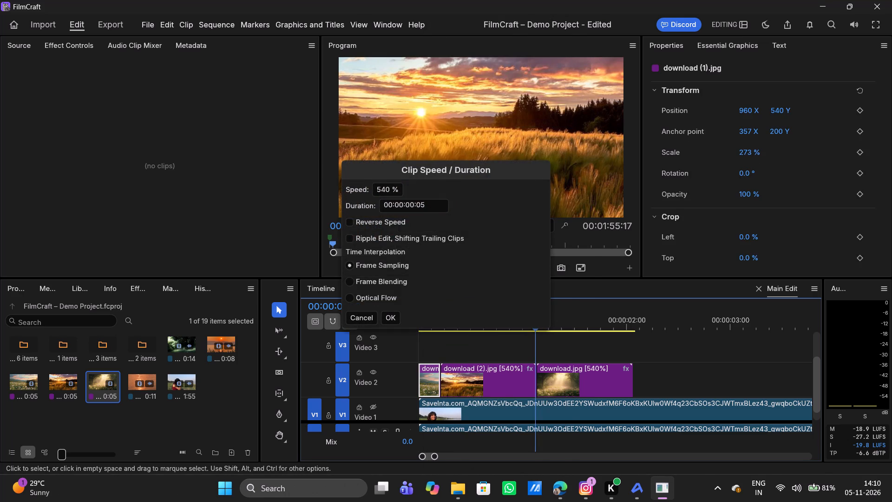
{"action": "left_click", "coordinate": [393, 310]}
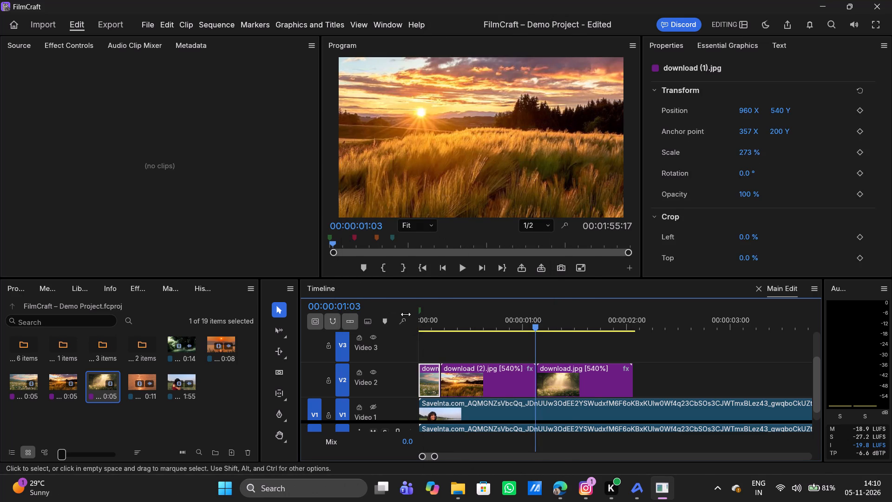
Set the clip duration of download (2).jpg on Video 2 to 00:00:00:05.
{"action": "left_click", "coordinate": [473, 378]}
{"action": "right_click", "coordinate": [473, 378]}
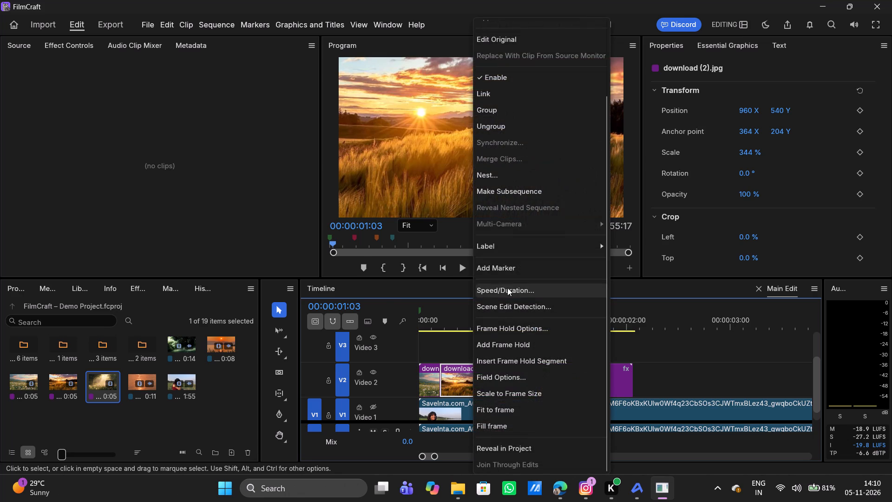
{"action": "left_click", "coordinate": [507, 288]}
{"action": "left_click", "coordinate": [435, 207]}
{"action": "key", "text": "BackSpace"}
{"action": "key", "text": "BackSpace"}
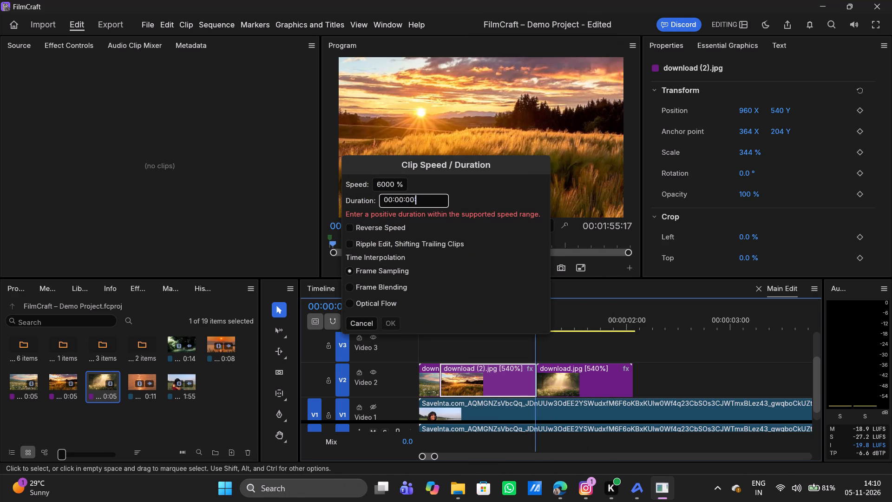
{"action": "type", "text": "05"}
{"action": "left_click", "coordinate": [387, 323]}
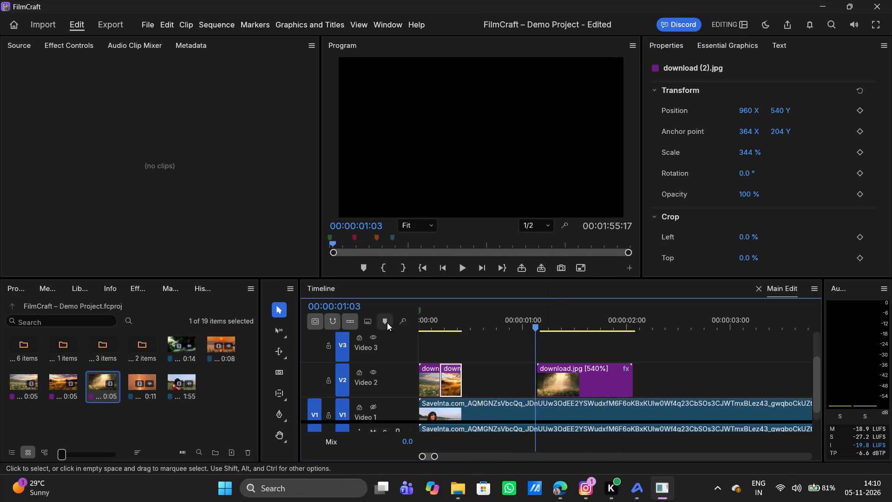
Set the clip duration of download.jpg on Video 2 to 00:00:00:05.
{"action": "left_click", "coordinate": [563, 384]}
{"action": "right_click", "coordinate": [563, 384]}
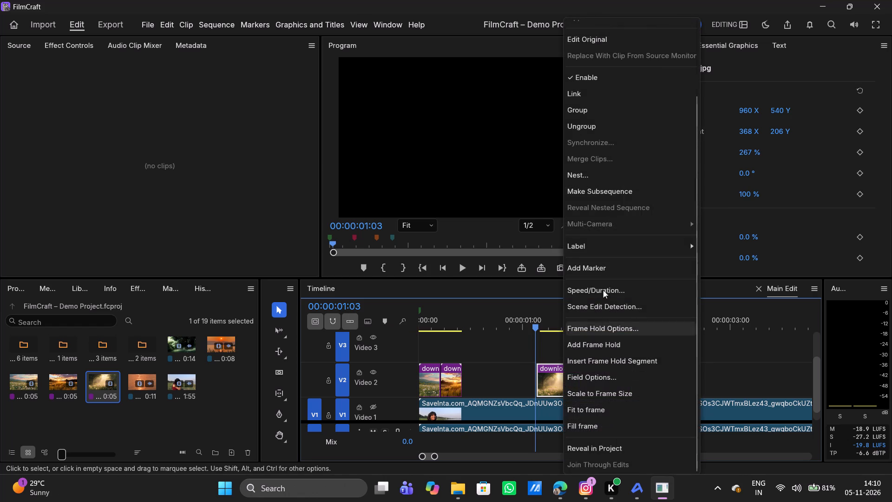
{"action": "left_click", "coordinate": [599, 288]}
{"action": "left_click", "coordinate": [429, 208]}
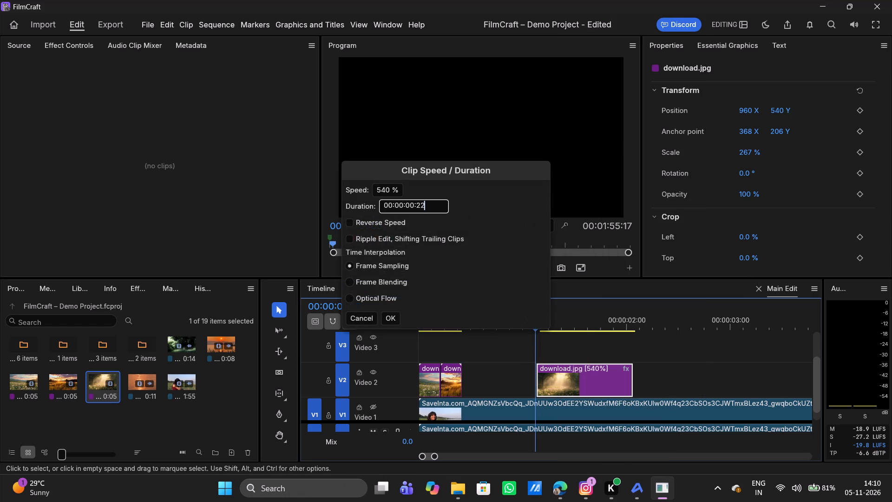
{"action": "key", "text": "BackSpace"}
{"action": "key", "text": "BackSpace"}
{"action": "type", "text": "05"}
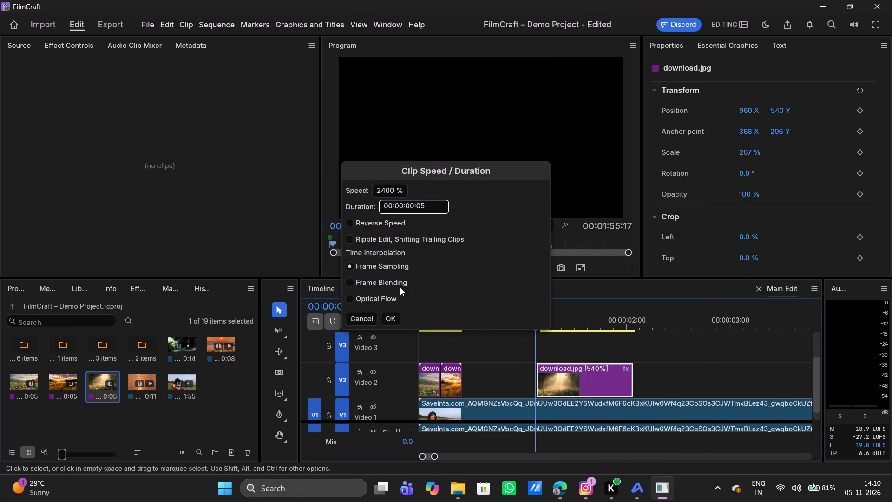
{"action": "left_click", "coordinate": [389, 317]}
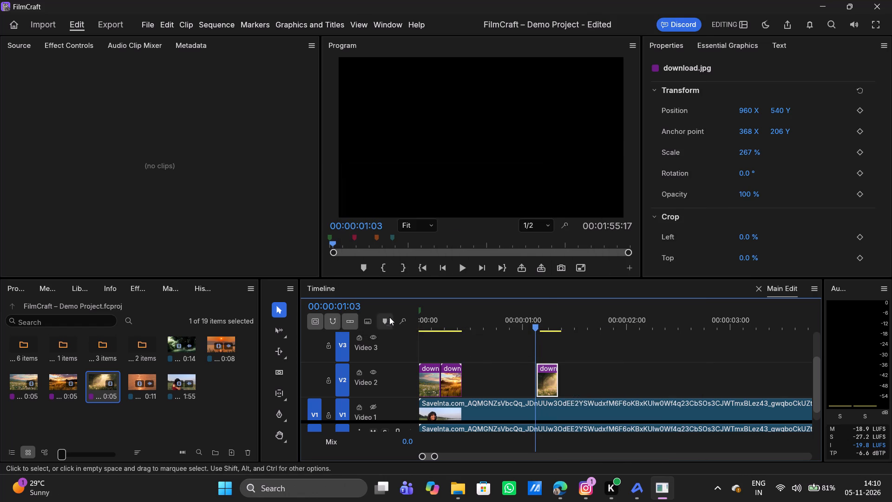
Move download.jpg back on Video 2 so it starts directly at the end of download (2).jpg.
{"action": "left_click_drag", "start_coordinate": [547, 377], "coordinate": [469, 380]}
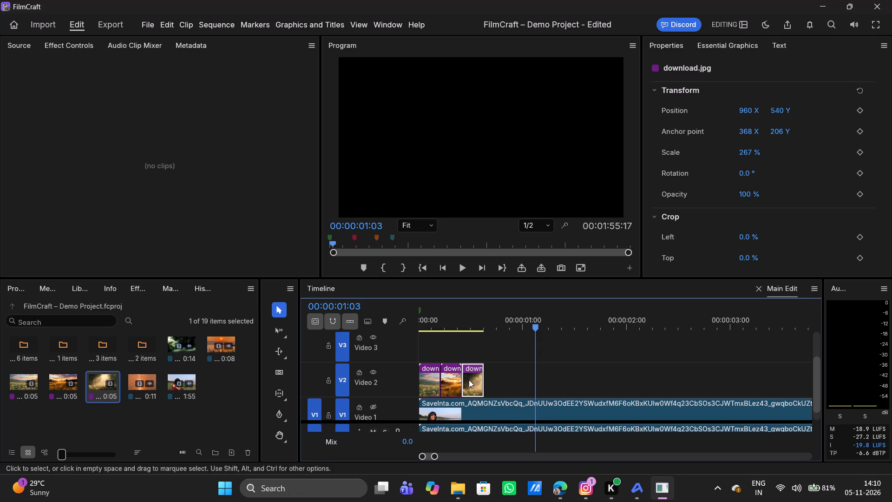
Duplicate the three-image group twice along Video 2, placing each copy directly after the previous group without gaps.
{"action": "left_click_drag", "start_coordinate": [518, 380], "coordinate": [413, 357]}
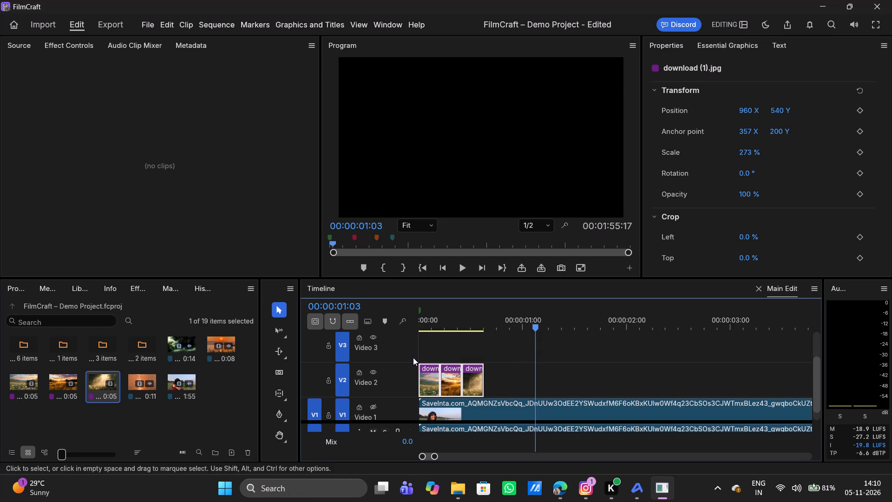
{"action": "left_click_drag", "start_coordinate": [453, 382], "coordinate": [524, 384], "text": "alt"}
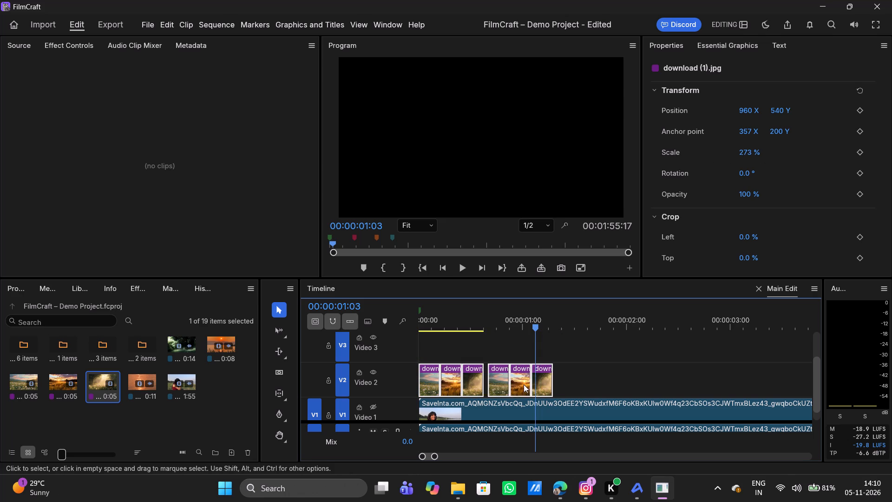
{"action": "left_click_drag", "start_coordinate": [524, 384], "coordinate": [516, 385], "text": "alt"}
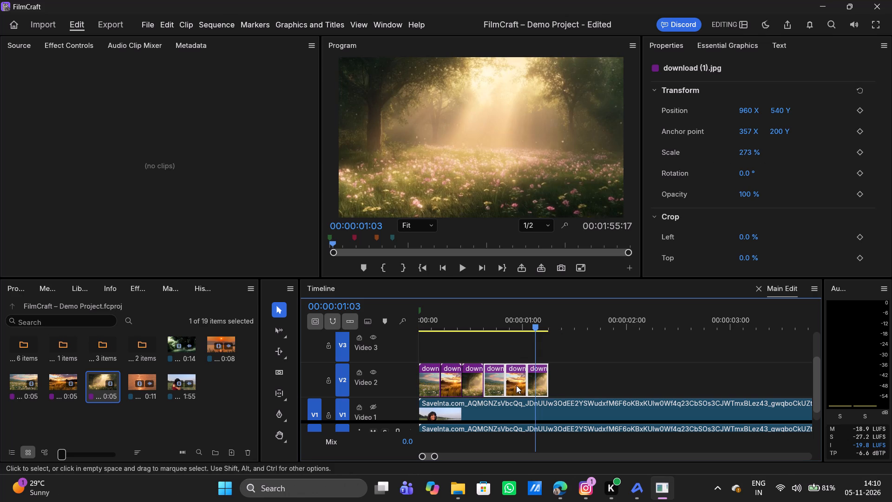
{"action": "left_click_drag", "start_coordinate": [516, 385], "coordinate": [590, 382], "text": "alt"}
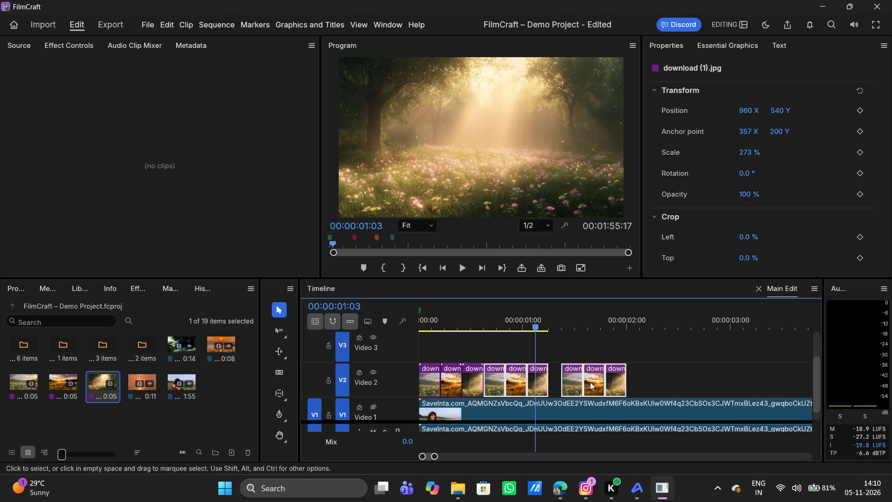
{"action": "left_click_drag", "start_coordinate": [590, 382], "coordinate": [581, 382], "text": "alt"}
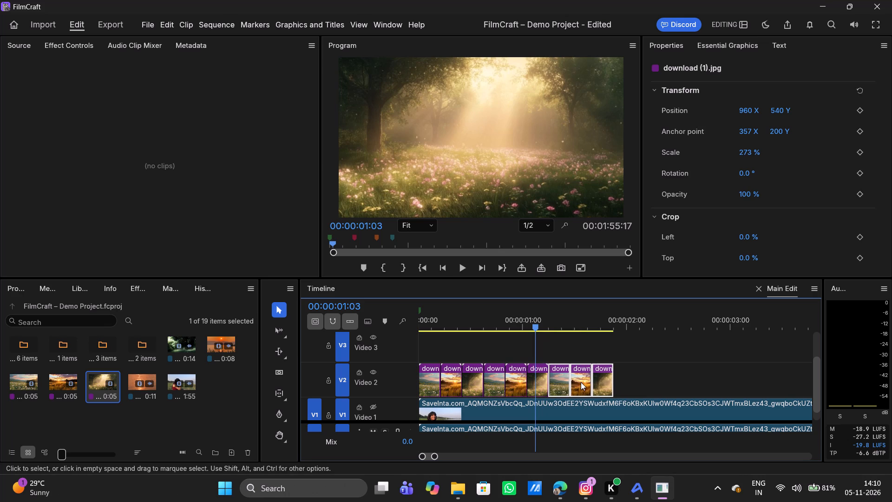
Play the image sequence from 00:00:00:00 to review its pacing against the audio, then clear the clip selection.
{"action": "key", "text": "Down"}
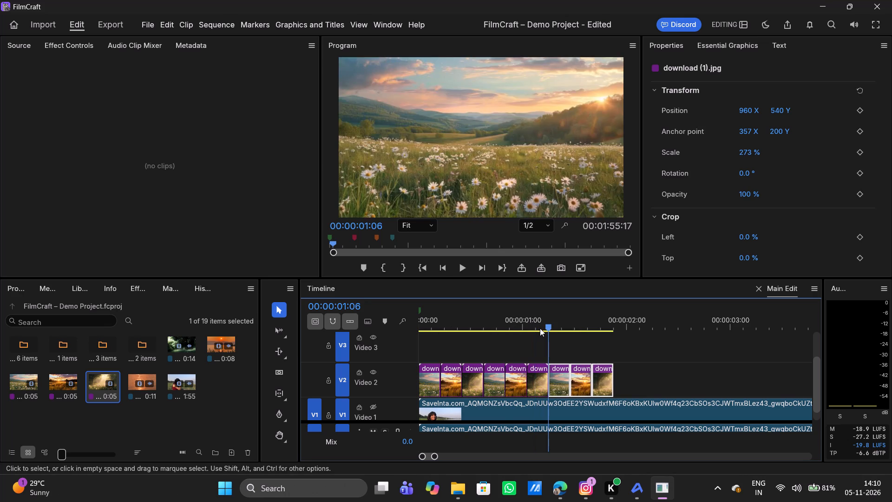
{"action": "key", "text": "Up"}
{"action": "key", "text": "Up"}
{"action": "key", "text": "Up"}
{"action": "key", "text": "Up"}
{"action": "key", "text": "Up"}
{"action": "key", "text": "Up"}
{"action": "key", "text": "Up"}
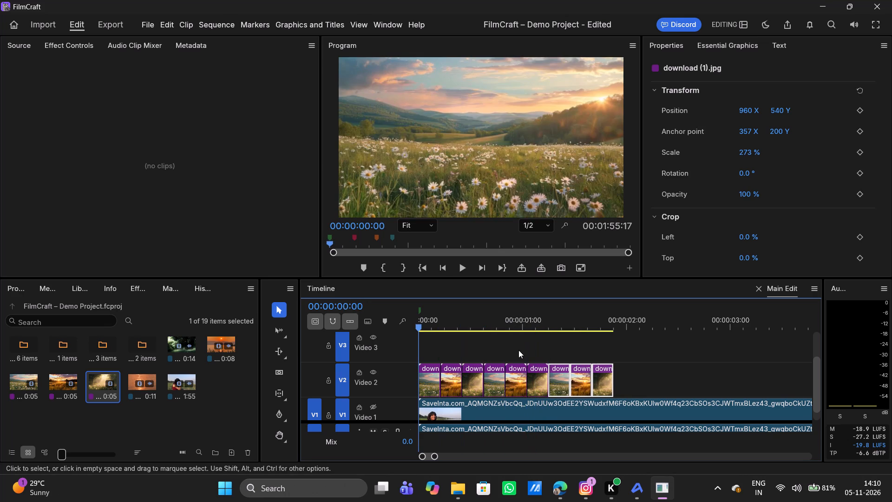
{"action": "key", "text": "space"}
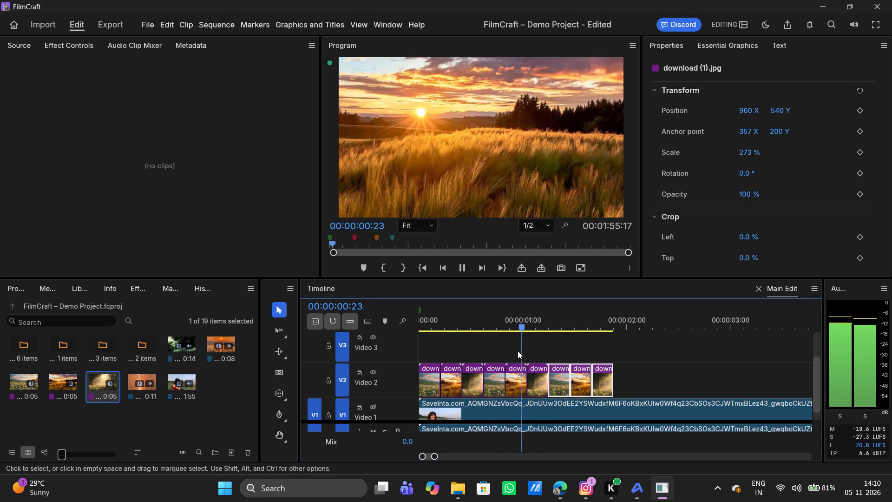
{"action": "key", "text": "space"}
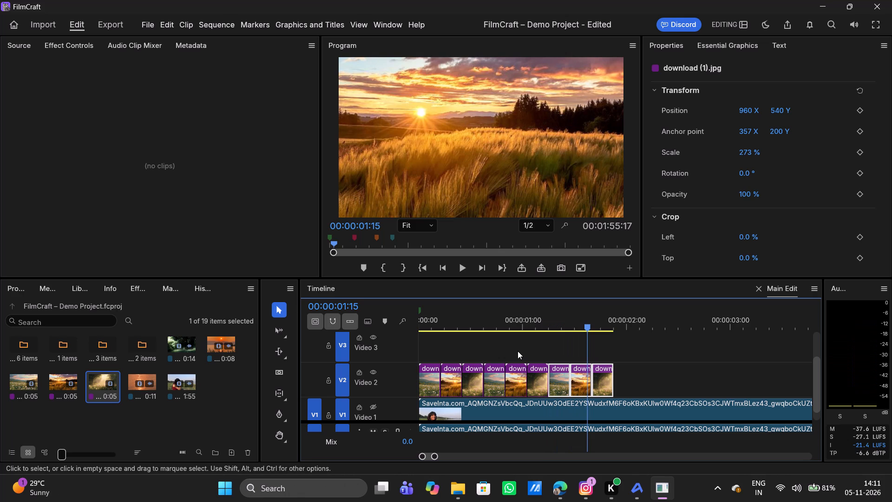
{"action": "left_click", "coordinate": [518, 351]}
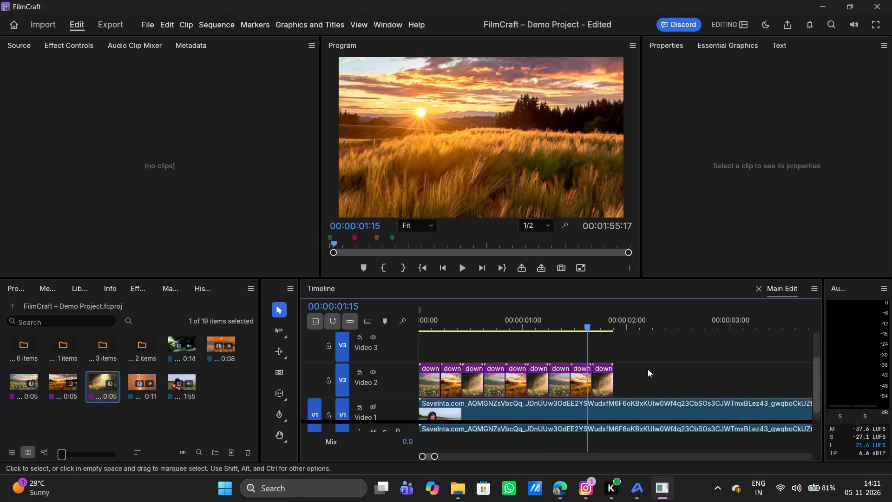
Select all nine images on Video 2 and set their shared clip duration to 00:00:00:02.
{"action": "left_click_drag", "start_coordinate": [648, 369], "coordinate": [410, 357]}
{"action": "right_click", "coordinate": [431, 382]}
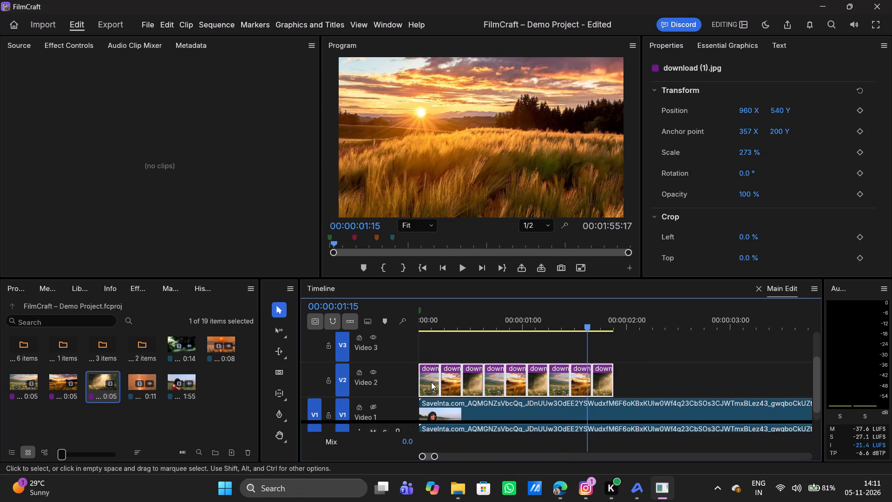
{"action": "left_click", "coordinate": [483, 284]}
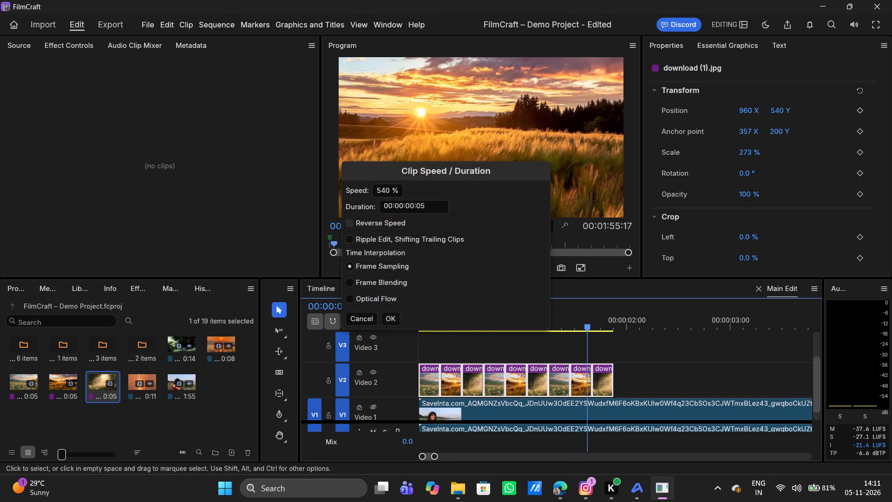
{"action": "left_click", "coordinate": [433, 210]}
{"action": "key", "text": "BackSpace"}
{"action": "key", "text": "2"}
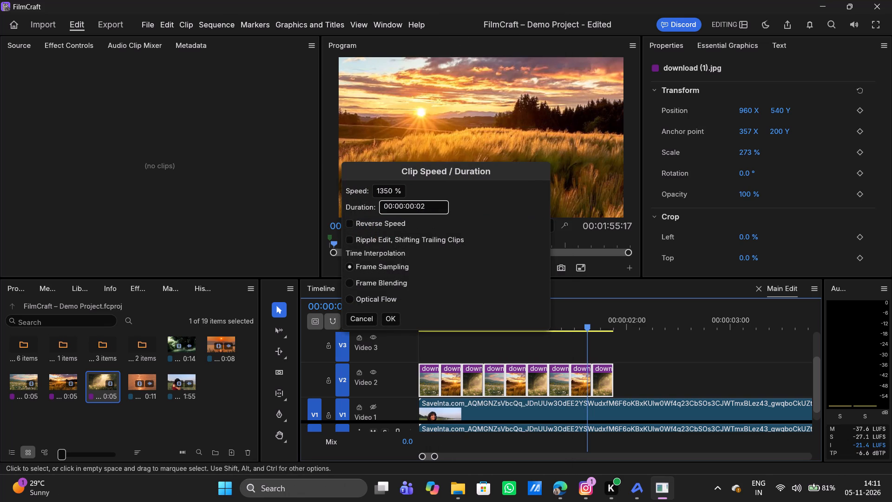
{"action": "left_click", "coordinate": [390, 315]}
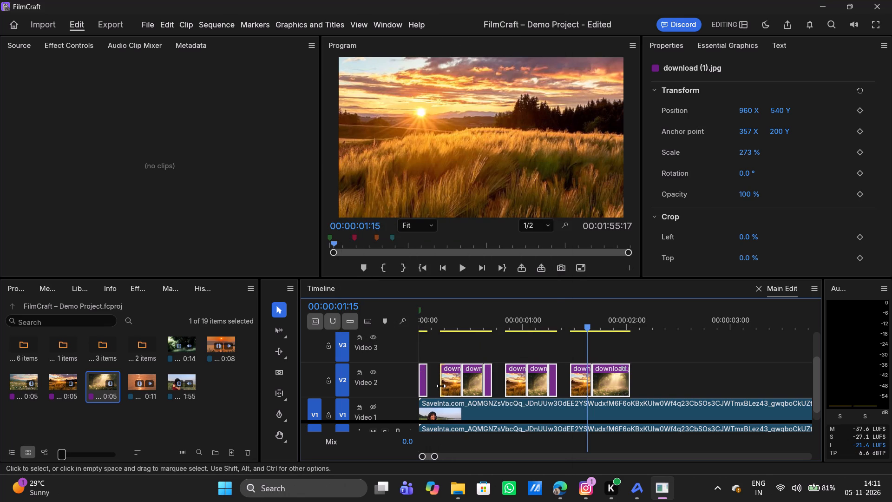
{"action": "left_click", "coordinate": [671, 354]}
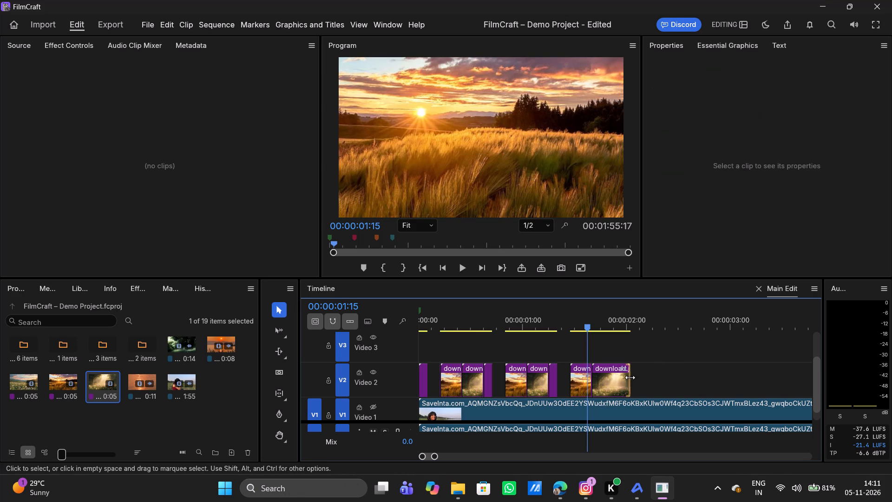
Set the clip duration of the last two images on Video 2, download (2).jpg and download.jpg, to 00:00:00:02.
{"action": "left_click", "coordinate": [615, 386]}
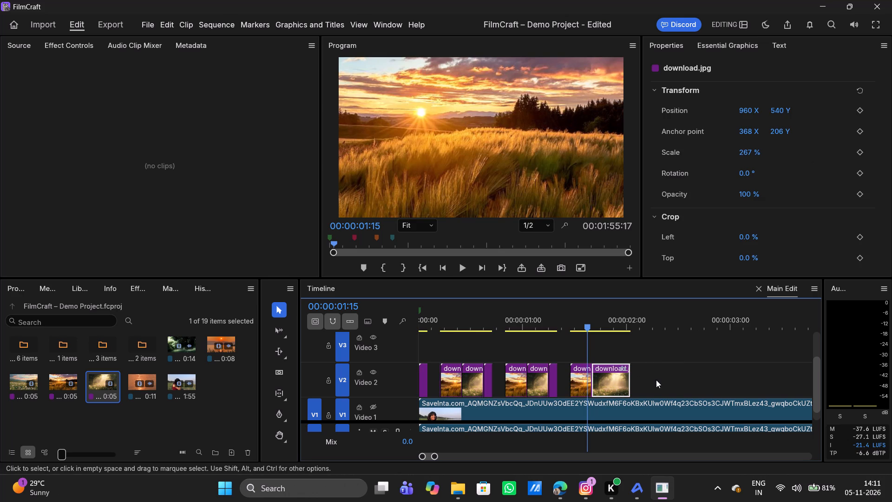
{"action": "left_click_drag", "start_coordinate": [656, 380], "coordinate": [568, 353]}
{"action": "right_click", "coordinate": [578, 384]}
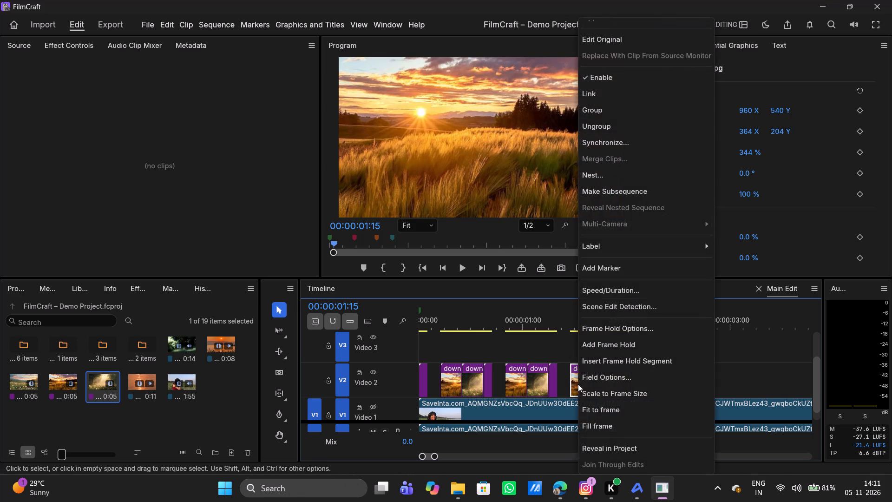
{"action": "left_click", "coordinate": [609, 293]}
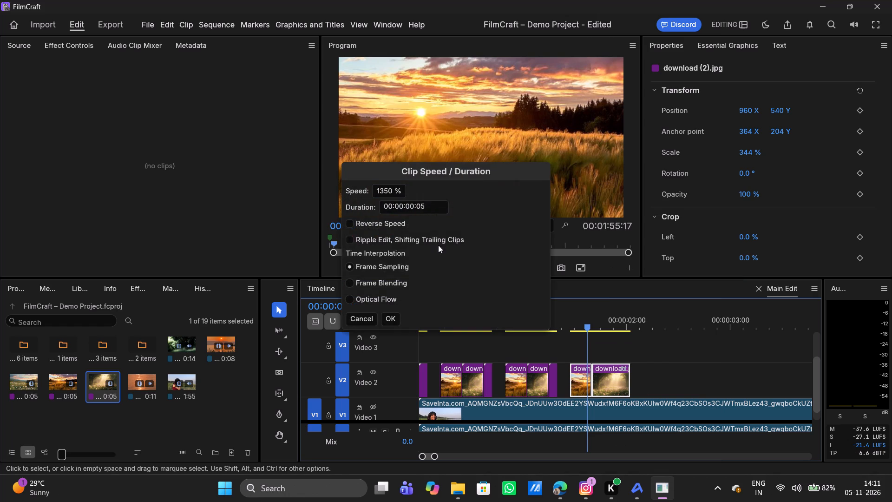
{"action": "left_click", "coordinate": [435, 206]}
{"action": "key", "text": "BackSpace"}
{"action": "key", "text": "2"}
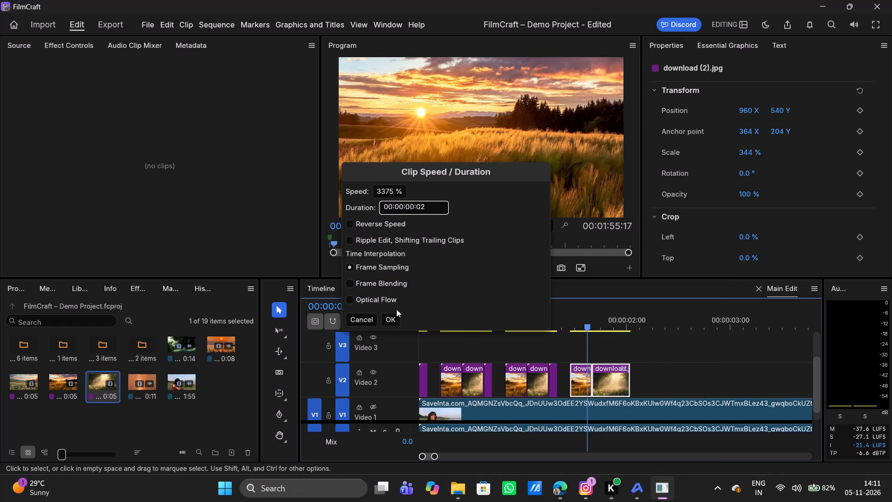
{"action": "left_click", "coordinate": [388, 320]}
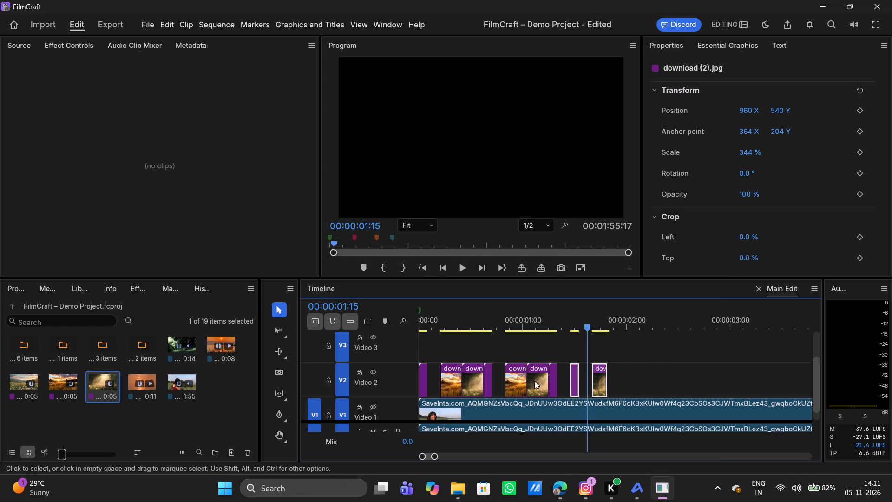
Set the clip duration of the second through sixth images on Video 2 to 00:00:00:02.
{"action": "left_click_drag", "start_coordinate": [538, 344], "coordinate": [510, 390]}
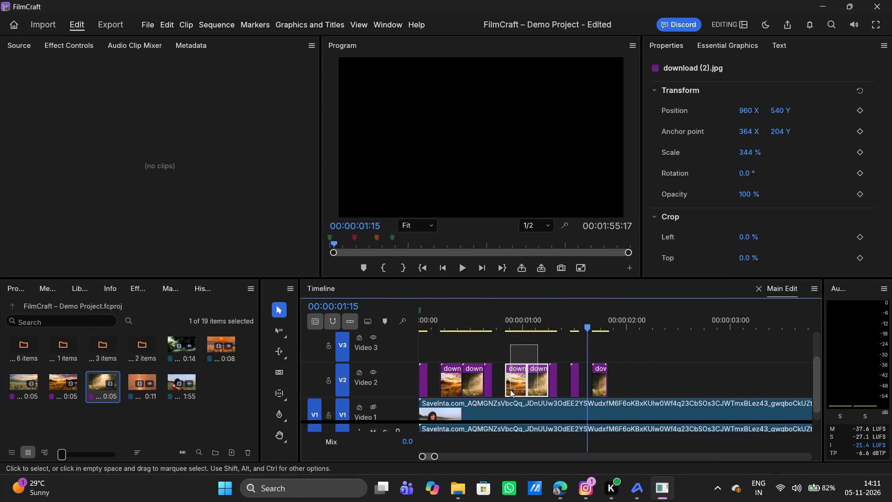
{"action": "left_click_drag", "start_coordinate": [510, 390], "coordinate": [442, 388]}
{"action": "right_click", "coordinate": [456, 380]}
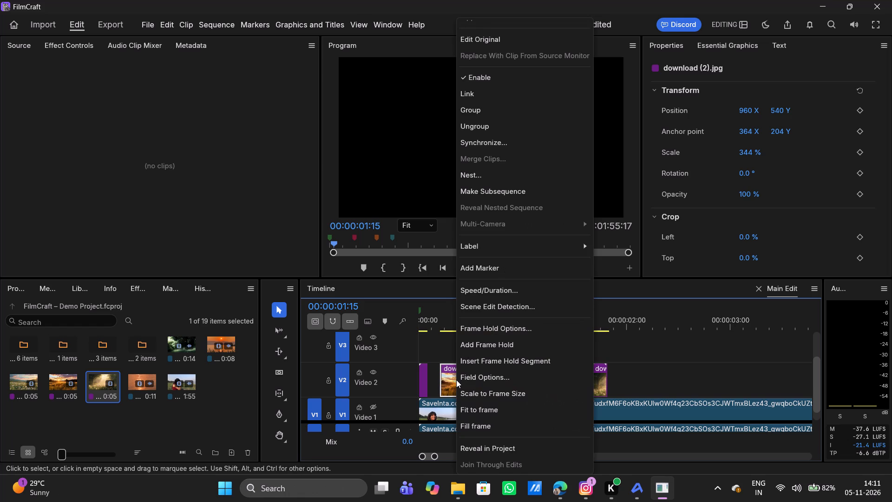
{"action": "left_click", "coordinate": [488, 289]}
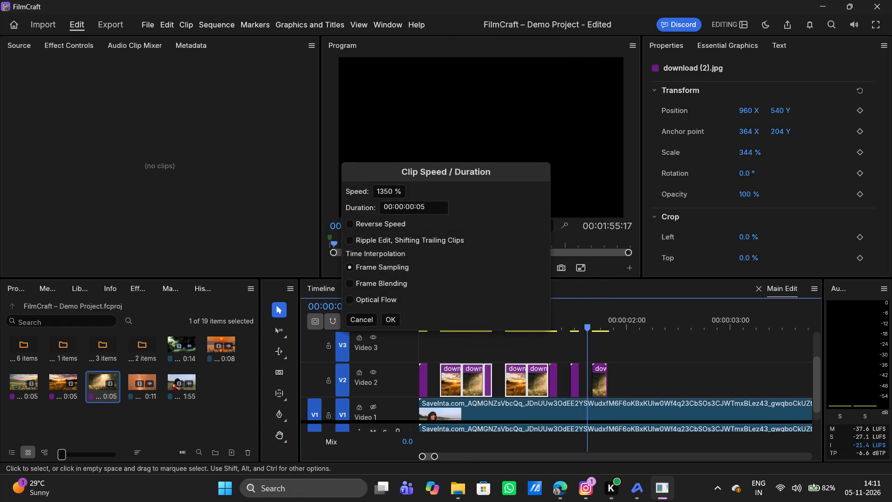
{"action": "left_click", "coordinate": [430, 210]}
{"action": "key", "text": "BackSpace"}
{"action": "key", "text": "2"}
{"action": "left_click", "coordinate": [389, 317]}
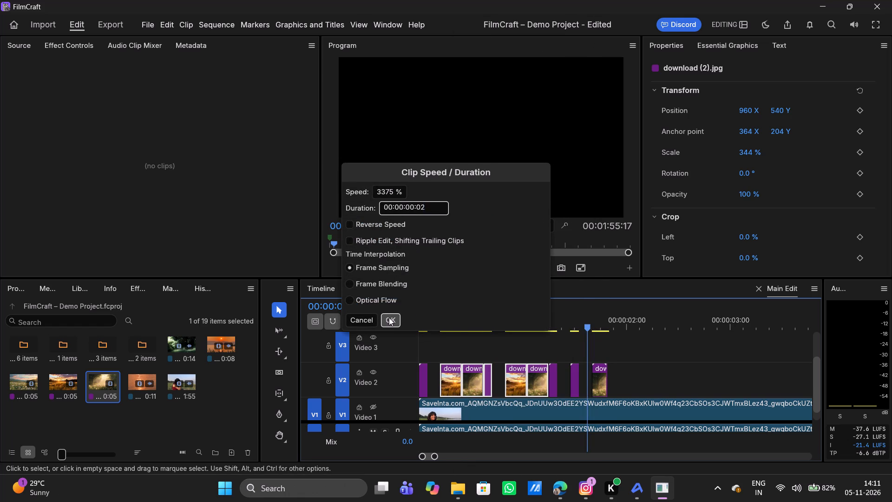
{"action": "left_click", "coordinate": [666, 375]}
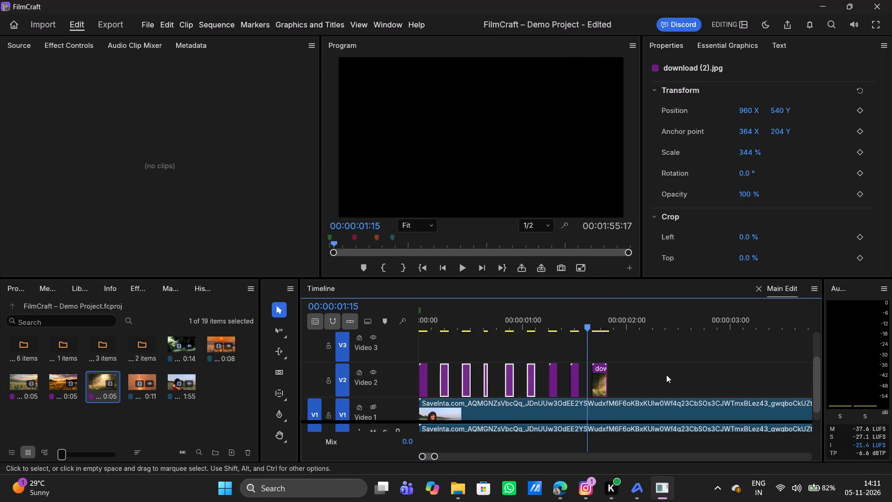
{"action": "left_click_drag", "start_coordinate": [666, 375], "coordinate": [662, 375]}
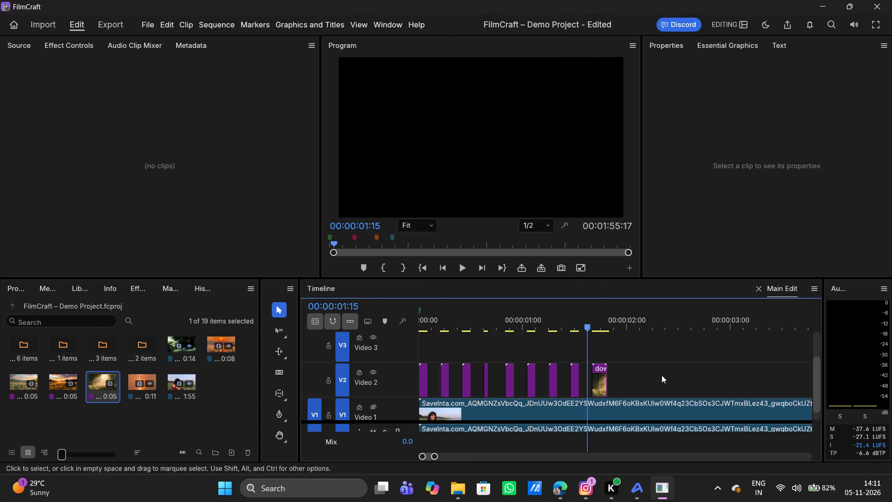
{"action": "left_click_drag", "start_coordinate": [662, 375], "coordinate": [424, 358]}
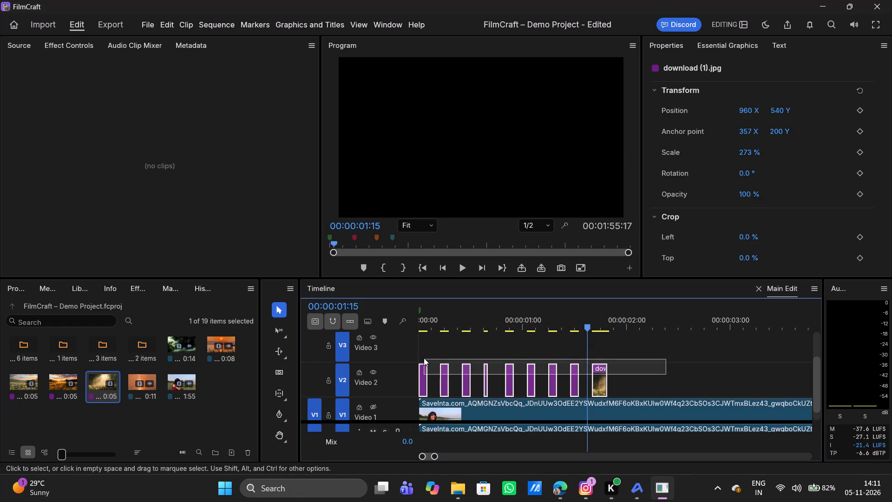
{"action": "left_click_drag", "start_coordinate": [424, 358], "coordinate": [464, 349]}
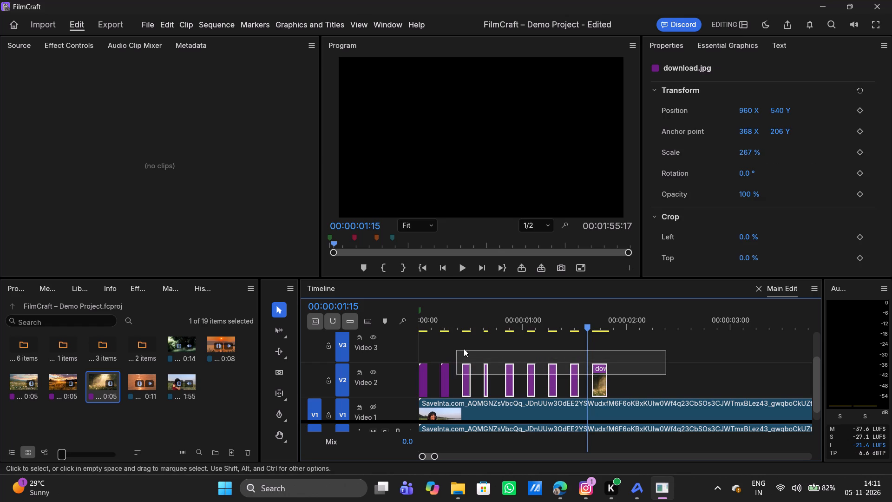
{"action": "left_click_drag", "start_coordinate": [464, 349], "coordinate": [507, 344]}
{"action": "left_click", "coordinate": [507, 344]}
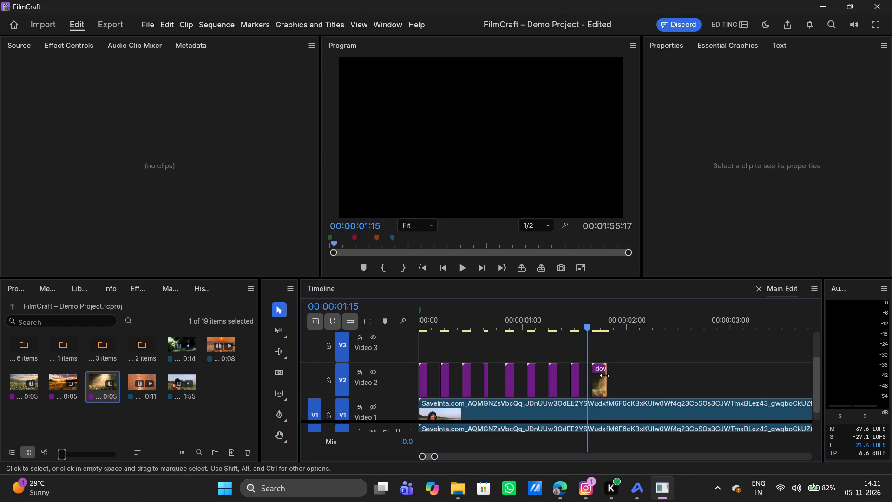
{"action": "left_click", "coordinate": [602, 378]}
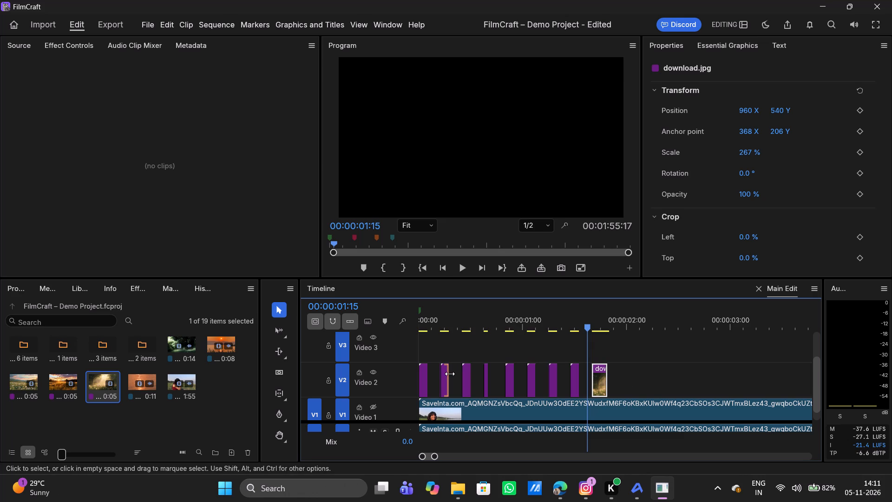
Move the first download (2).jpg on Video 2 back so it starts directly after the opening download (1).jpg.
{"action": "scroll", "coordinate": [445, 378], "scroll_direction": "up", "scroll_amount": 2, "text": "alt"}
{"action": "scroll", "coordinate": [445, 378], "scroll_direction": "right", "scroll_amount": 7}
{"action": "scroll", "coordinate": [445, 378], "scroll_direction": "right", "scroll_amount": 14}
{"action": "left_click", "coordinate": [781, 378]}
{"action": "left_click_drag", "start_coordinate": [781, 378], "coordinate": [589, 380]}
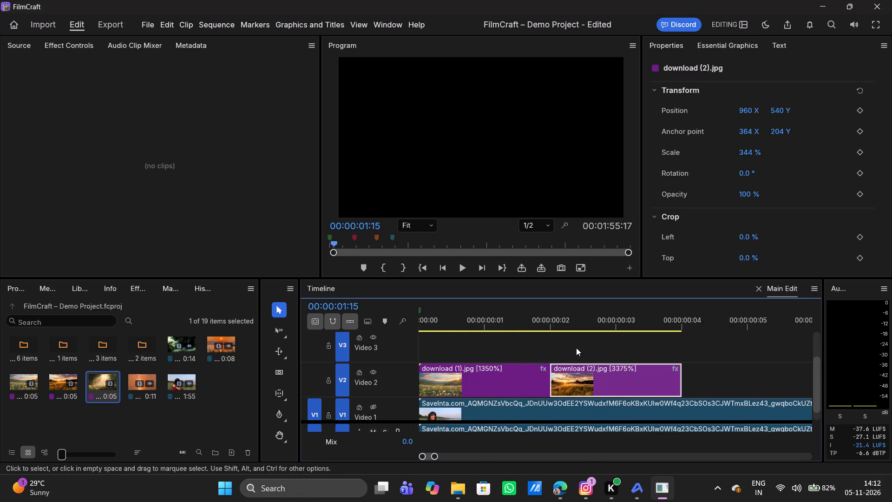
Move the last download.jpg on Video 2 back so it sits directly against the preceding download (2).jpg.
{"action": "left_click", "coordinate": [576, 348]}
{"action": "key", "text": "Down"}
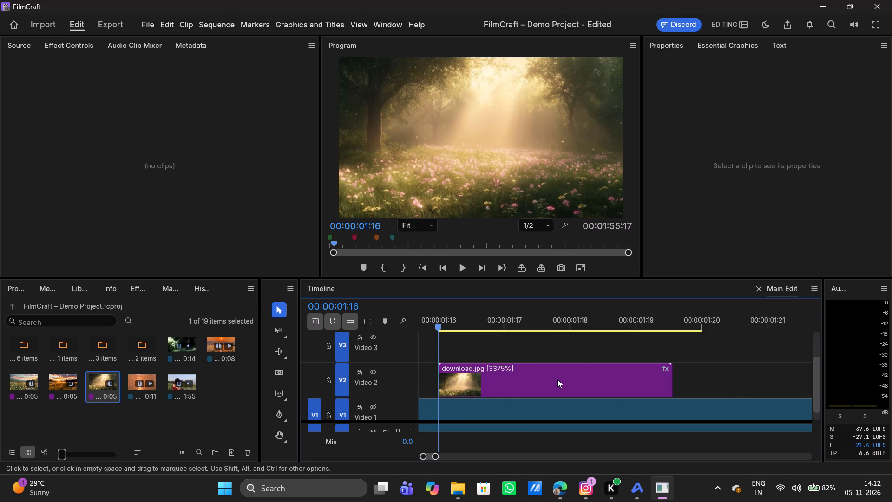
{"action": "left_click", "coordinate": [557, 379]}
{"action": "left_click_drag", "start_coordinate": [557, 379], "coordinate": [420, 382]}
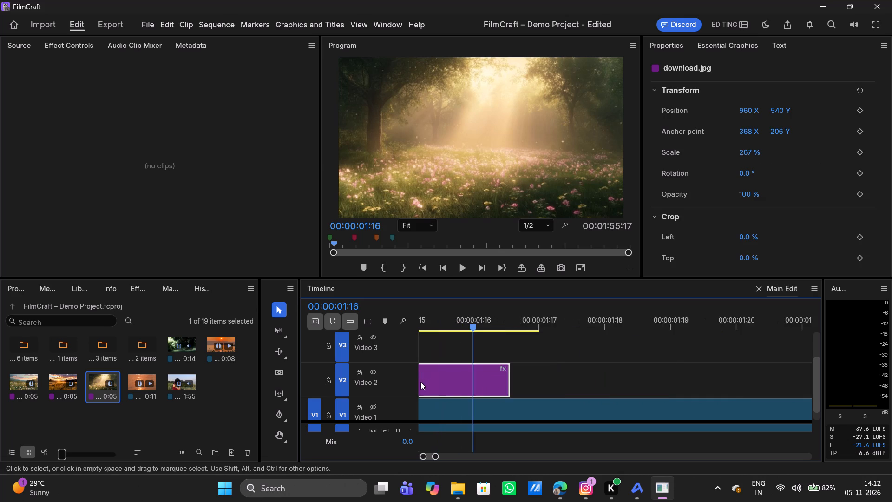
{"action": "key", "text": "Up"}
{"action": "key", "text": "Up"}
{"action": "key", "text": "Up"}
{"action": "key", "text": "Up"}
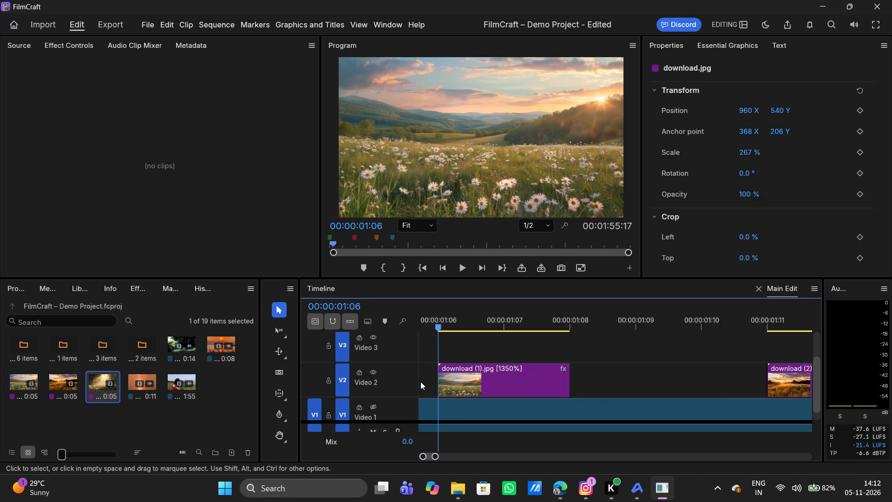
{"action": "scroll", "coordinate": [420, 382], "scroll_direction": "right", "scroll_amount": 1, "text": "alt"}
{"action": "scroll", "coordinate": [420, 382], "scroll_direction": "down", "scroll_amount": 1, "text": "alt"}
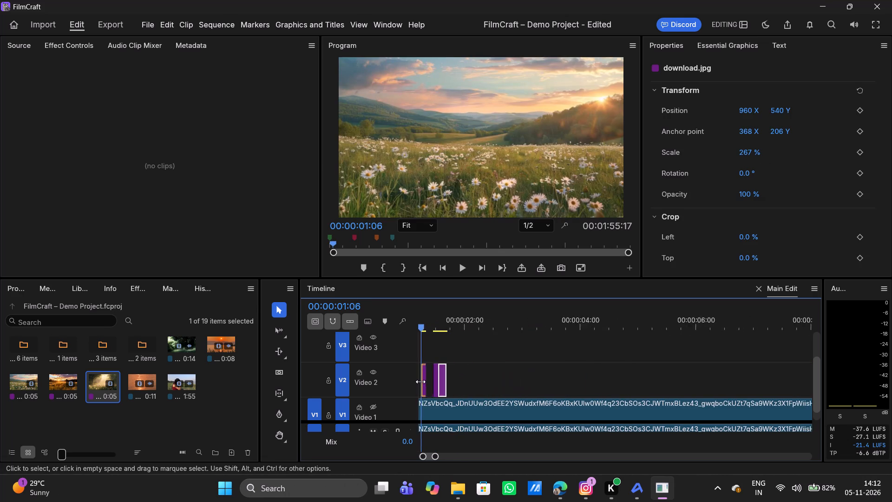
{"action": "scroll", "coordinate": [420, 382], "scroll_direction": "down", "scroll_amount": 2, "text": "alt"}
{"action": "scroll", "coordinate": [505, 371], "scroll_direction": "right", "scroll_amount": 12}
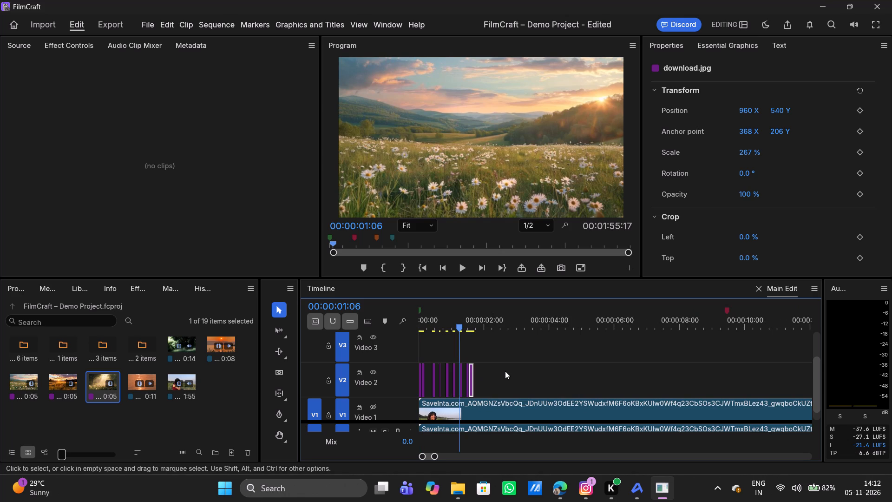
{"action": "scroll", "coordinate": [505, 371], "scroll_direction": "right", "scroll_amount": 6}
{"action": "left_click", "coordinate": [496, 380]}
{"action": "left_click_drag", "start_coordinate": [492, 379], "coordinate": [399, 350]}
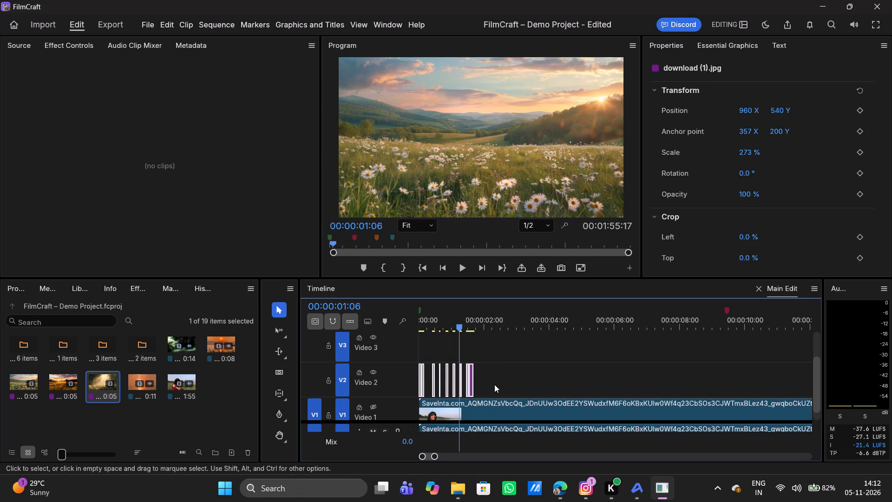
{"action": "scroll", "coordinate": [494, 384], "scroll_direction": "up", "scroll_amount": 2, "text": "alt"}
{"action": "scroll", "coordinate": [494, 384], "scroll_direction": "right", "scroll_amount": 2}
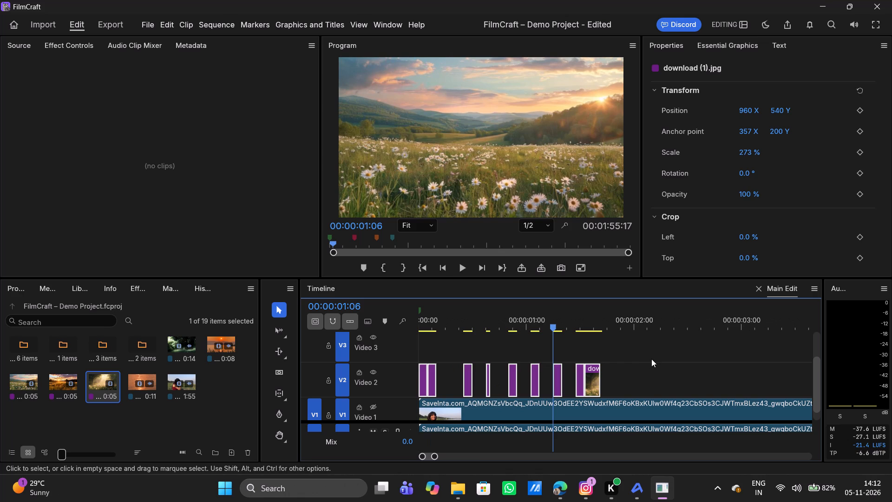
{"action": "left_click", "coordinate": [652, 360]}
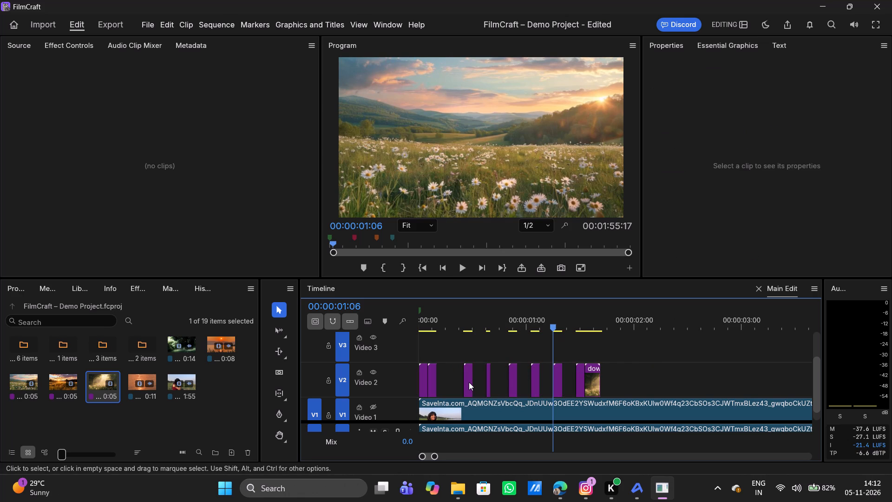
Move the third through seventh images on Video 2 back one by one so each starts directly where the previous image ends.
{"action": "left_click", "coordinate": [468, 382]}
{"action": "left_click_drag", "start_coordinate": [468, 382], "coordinate": [441, 381]}
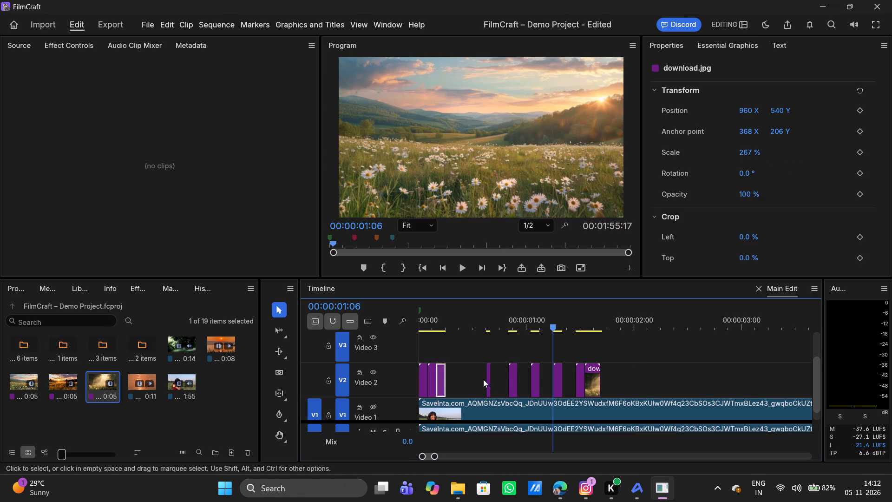
{"action": "left_click", "coordinate": [489, 381]}
{"action": "left_click_drag", "start_coordinate": [489, 381], "coordinate": [451, 379]}
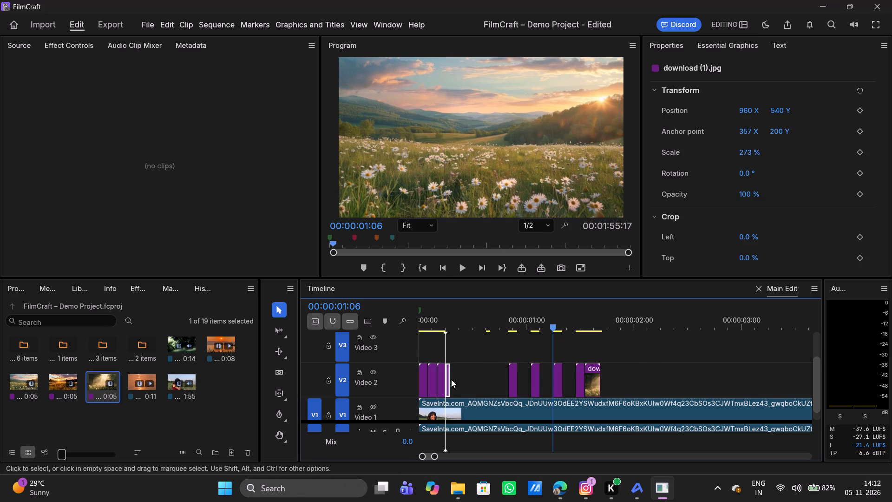
{"action": "left_click_drag", "start_coordinate": [451, 379], "coordinate": [451, 379]}
{"action": "left_click", "coordinate": [512, 378]}
{"action": "left_click_drag", "start_coordinate": [512, 378], "coordinate": [458, 379]}
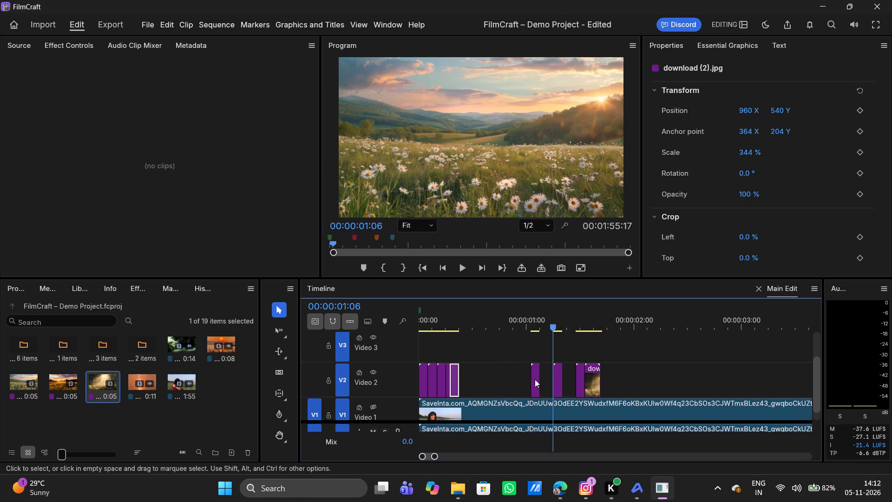
{"action": "left_click", "coordinate": [535, 380]}
{"action": "left_click_drag", "start_coordinate": [535, 380], "coordinate": [466, 381]}
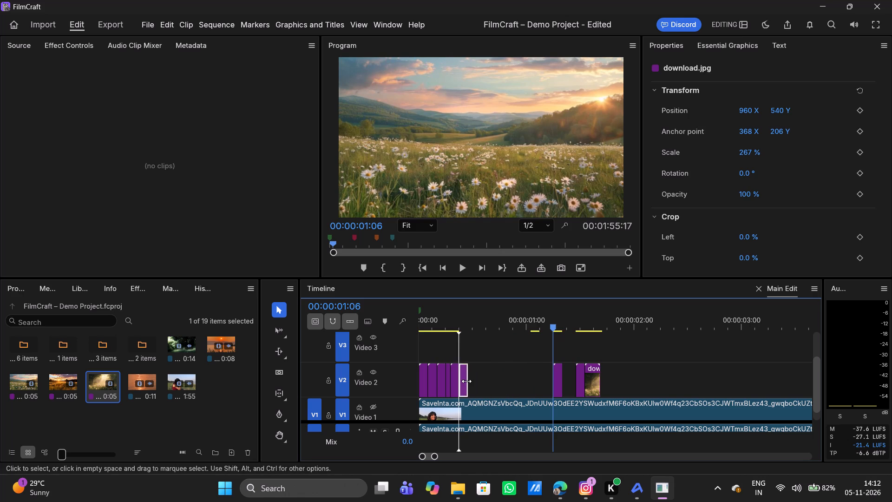
{"action": "left_click", "coordinate": [557, 379]}
{"action": "left_click_drag", "start_coordinate": [557, 379], "coordinate": [498, 376]}
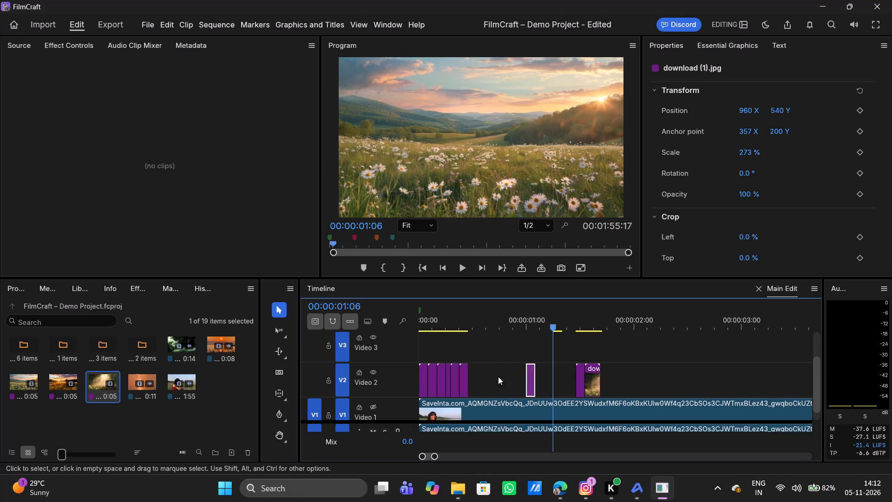
{"action": "left_click_drag", "start_coordinate": [498, 376], "coordinate": [473, 376]}
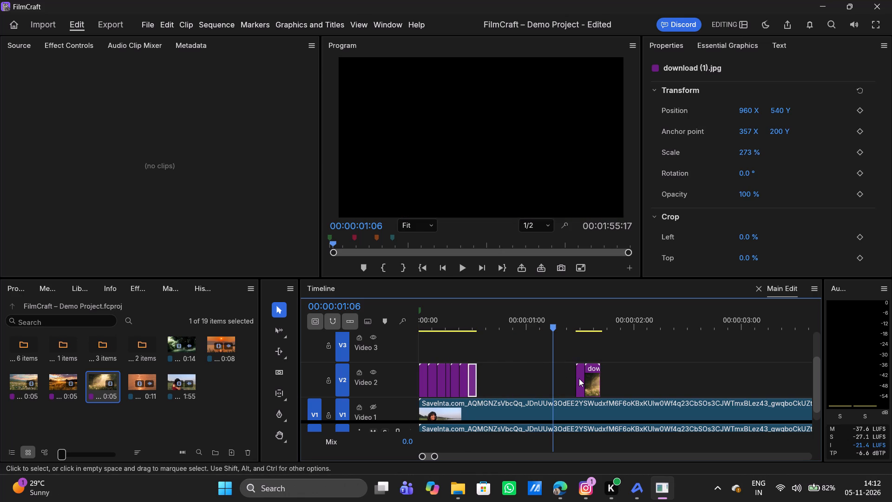
Move the last download (2).jpg over the preceding download (1).jpg at the sequence's end, and place the final download.jpg directly after it on Video 2.
{"action": "left_click", "coordinate": [581, 378]}
{"action": "left_click", "coordinate": [579, 379]}
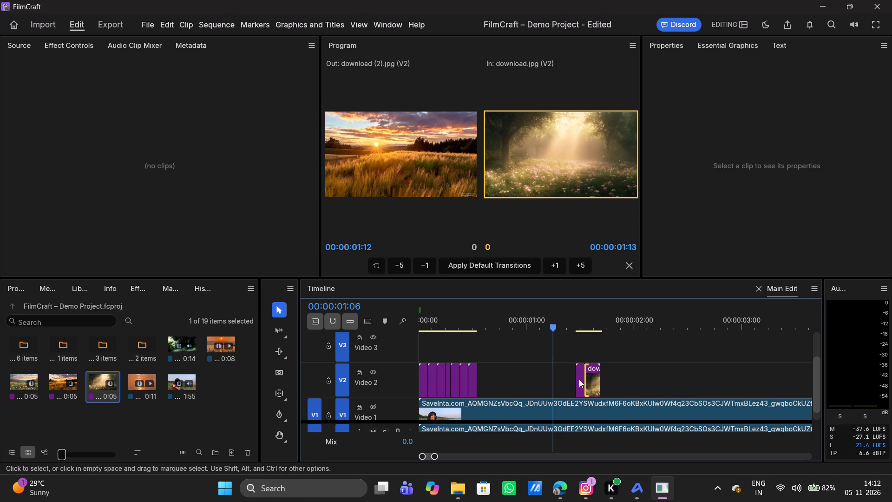
{"action": "left_click_drag", "start_coordinate": [579, 379], "coordinate": [477, 380]}
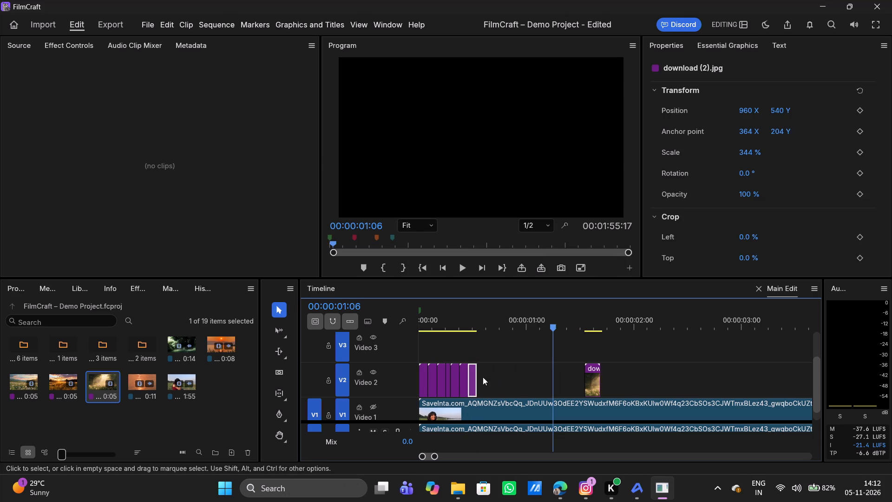
{"action": "left_click", "coordinate": [472, 378]}
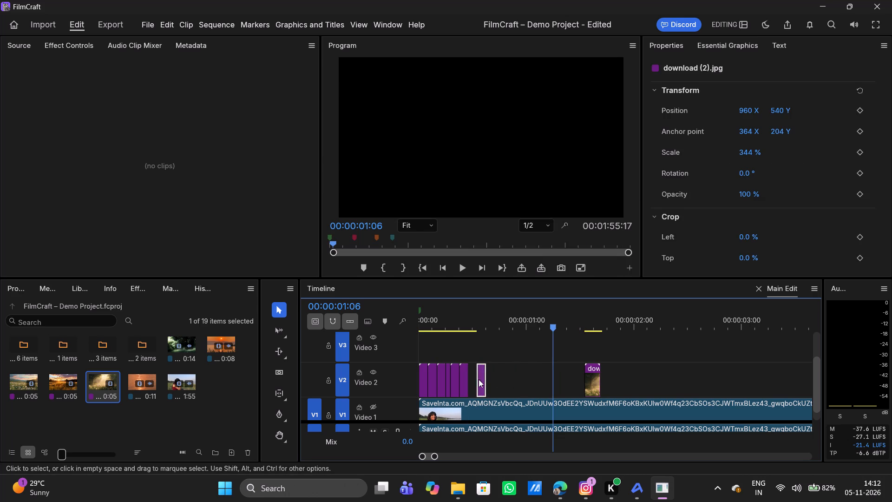
{"action": "left_click", "coordinate": [591, 383]}
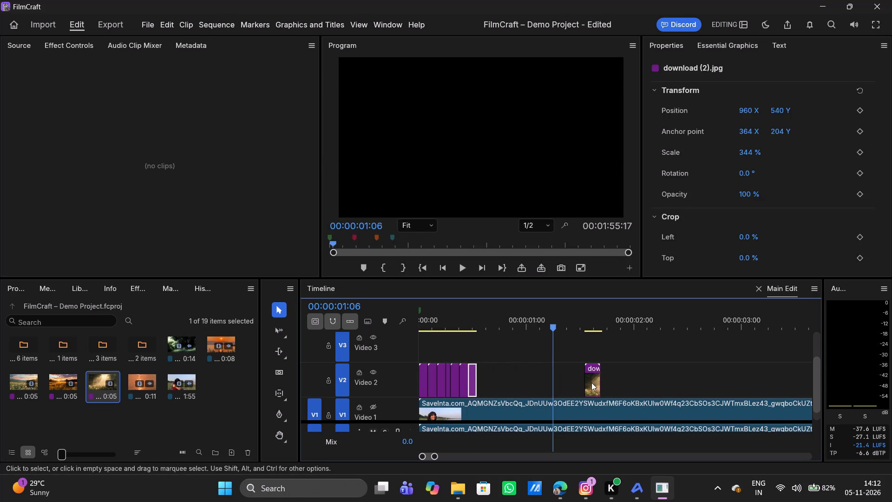
{"action": "left_click_drag", "start_coordinate": [591, 383], "coordinate": [483, 381]}
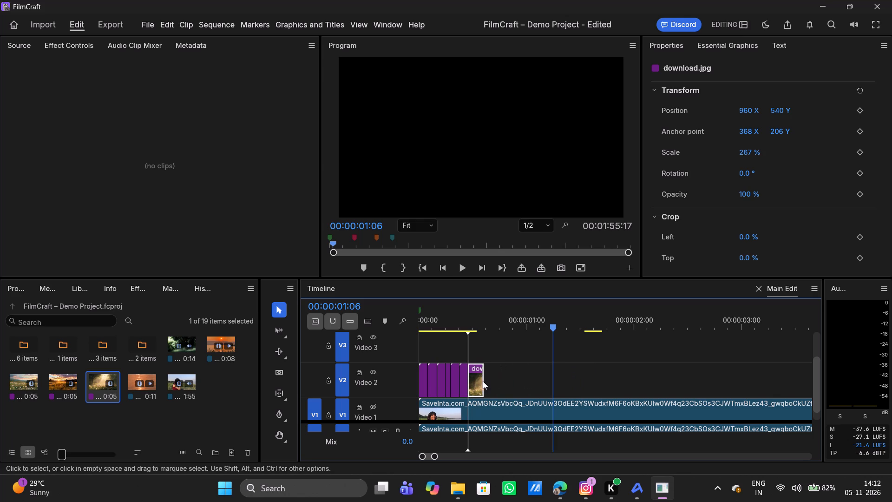
{"action": "left_click_drag", "start_coordinate": [483, 381], "coordinate": [485, 382]}
{"action": "left_click", "coordinate": [529, 376]}
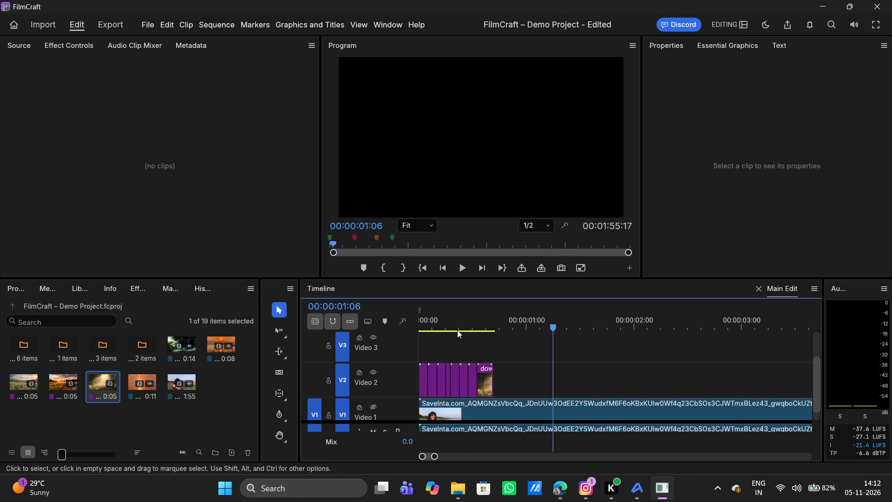
Play the tightened image sequence from 00:00:00:00 to review its pacing against the audio.
{"action": "left_click", "coordinate": [437, 327]}
{"action": "left_click_drag", "start_coordinate": [437, 327], "coordinate": [332, 333]}
{"action": "key", "text": "space"}
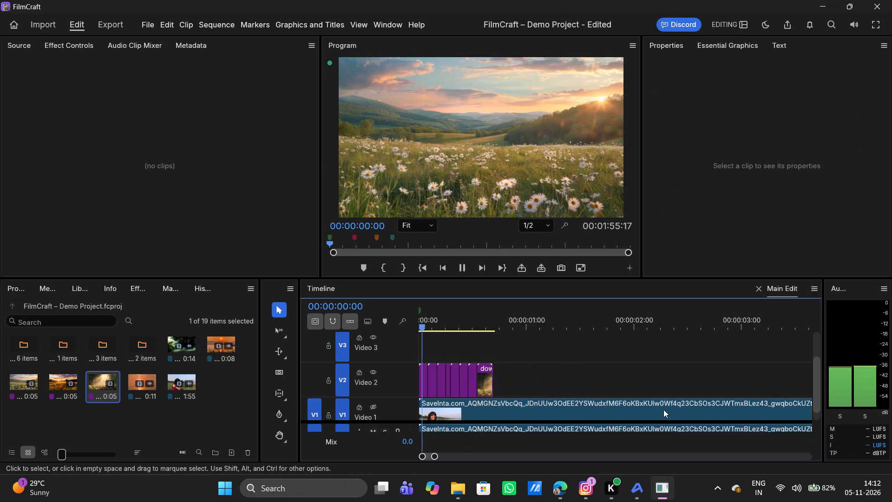
{"action": "key", "text": "space"}
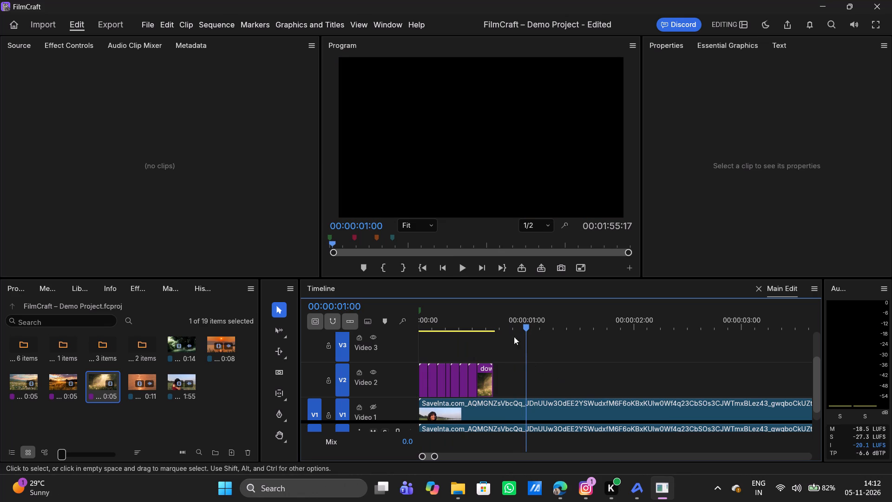
Return to the start of Main Edit and play the image sequence on Video 2 to review its pacing.
{"action": "key", "text": "Down"}
{"action": "key", "text": "Up"}
{"action": "key", "text": "Up"}
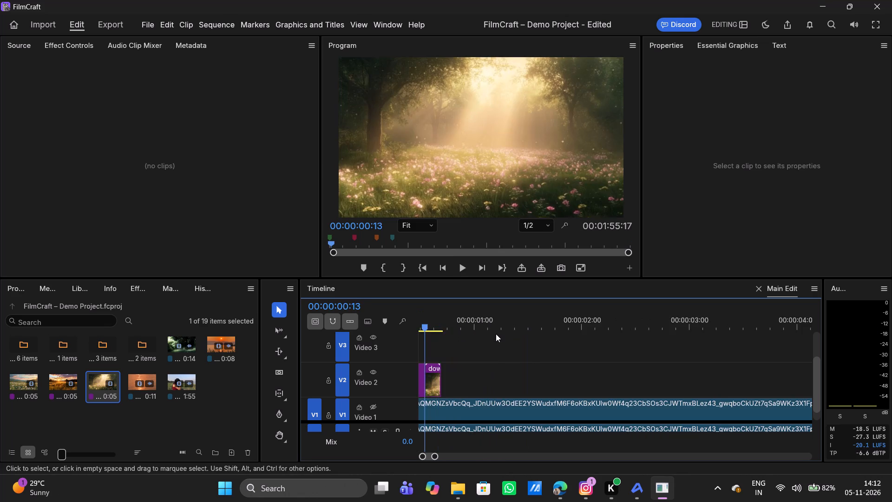
{"action": "key", "text": "Up"}
{"action": "key", "text": "Up"}
{"action": "key", "text": "Up"}
{"action": "key", "text": "Up"}
{"action": "key", "text": "Up"}
{"action": "key", "text": "Up"}
{"action": "key", "text": "Up"}
{"action": "key", "text": "Up"}
{"action": "key", "text": "Up"}
{"action": "key", "text": "Up"}
{"action": "key", "text": "Up"}
{"action": "key", "text": "space"}
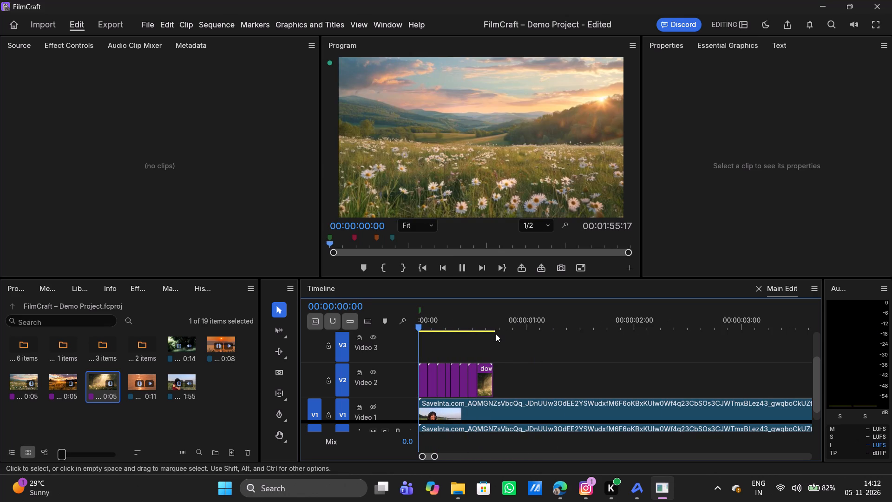
{"action": "key", "text": "space"}
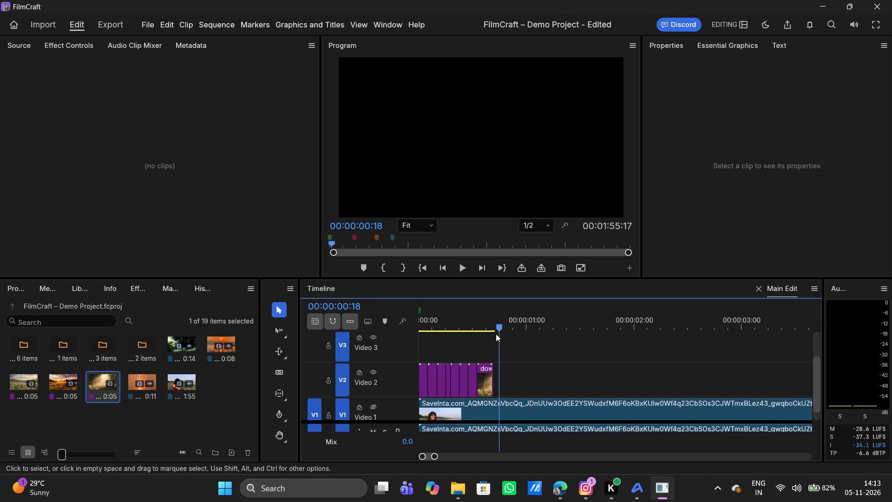
Replay the Video 2 image sequence from 00:00:00:00 to check its timing against the audio.
{"action": "key", "text": "Down"}
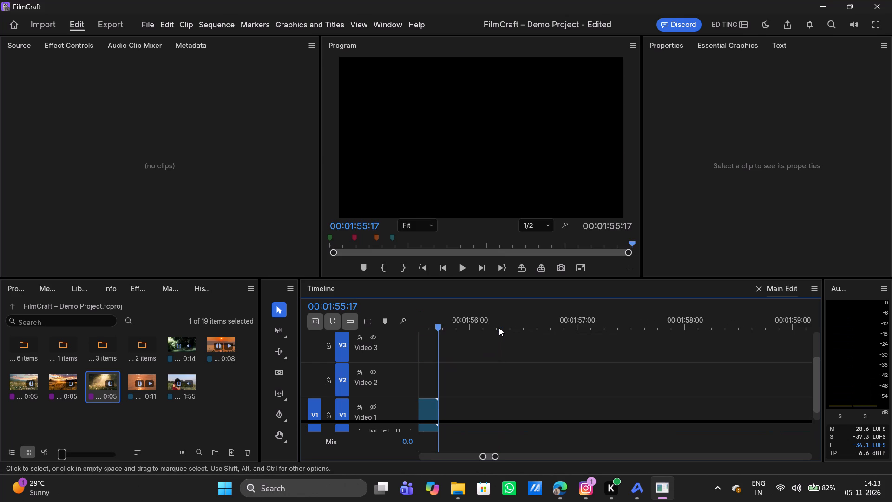
{"action": "key", "text": "Up"}
{"action": "key", "text": "Up"}
{"action": "key", "text": "Up"}
{"action": "key", "text": "Up"}
{"action": "key", "text": "Up"}
{"action": "key", "text": "Up"}
{"action": "key", "text": "Up"}
{"action": "key", "text": "Up"}
{"action": "key", "text": "Up"}
{"action": "key", "text": "Up"}
{"action": "key", "text": "Up"}
{"action": "key", "text": "Up"}
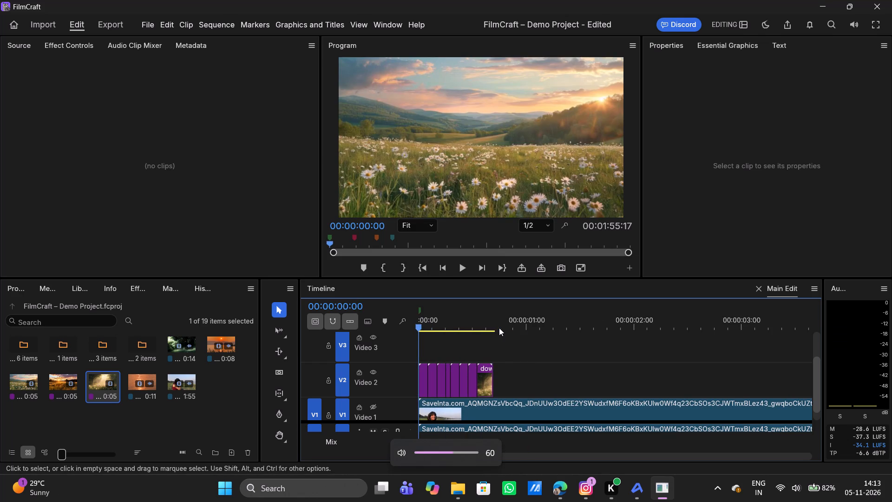
{"action": "key", "text": "space"}
{"action": "key", "text": "space"}
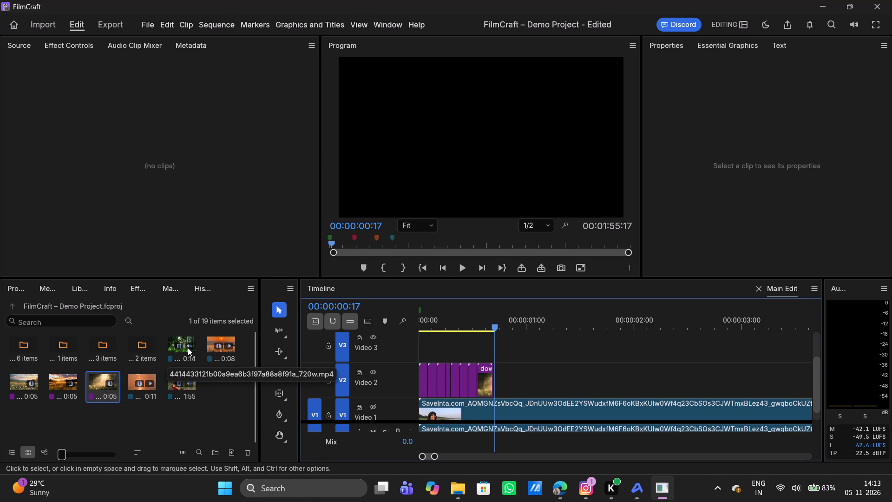
{"action": "left_click_drag", "start_coordinate": [185, 351], "coordinate": [524, 381]}
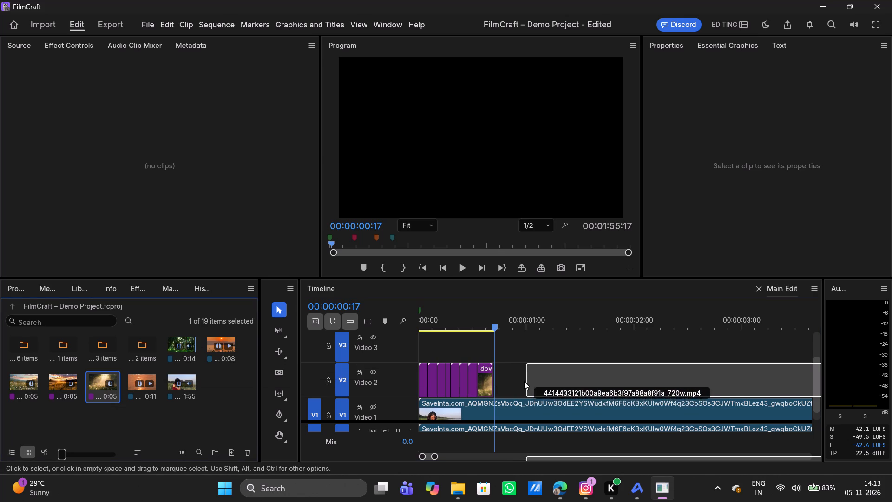
{"action": "left_click_drag", "start_coordinate": [524, 381], "coordinate": [498, 383]}
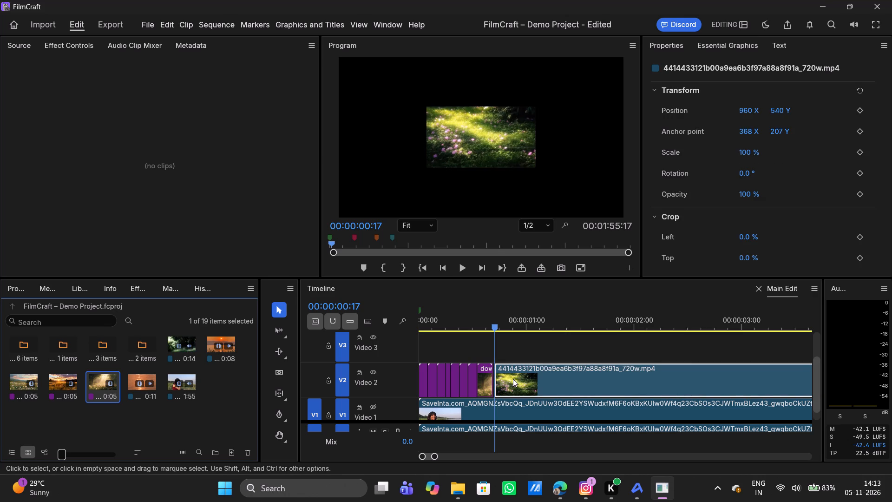
{"action": "key", "text": "Down"}
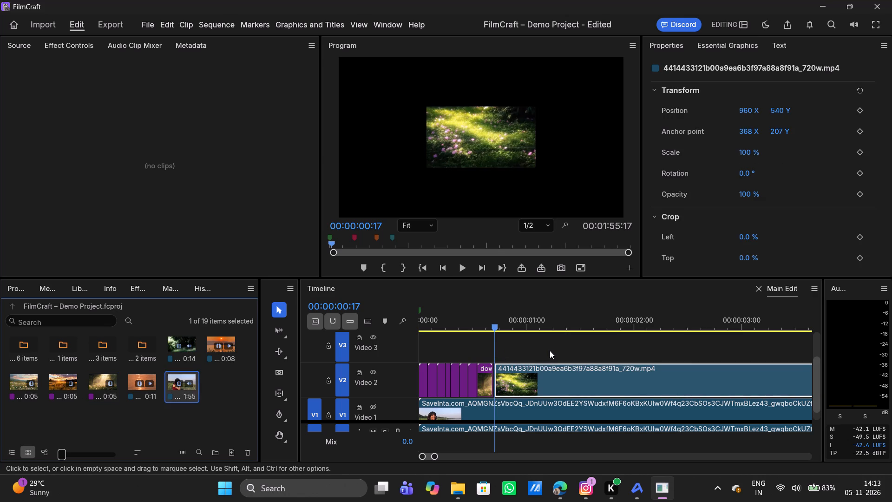
{"action": "key", "text": "Up"}
{"action": "left_click", "coordinate": [550, 350]}
{"action": "key", "text": "Down"}
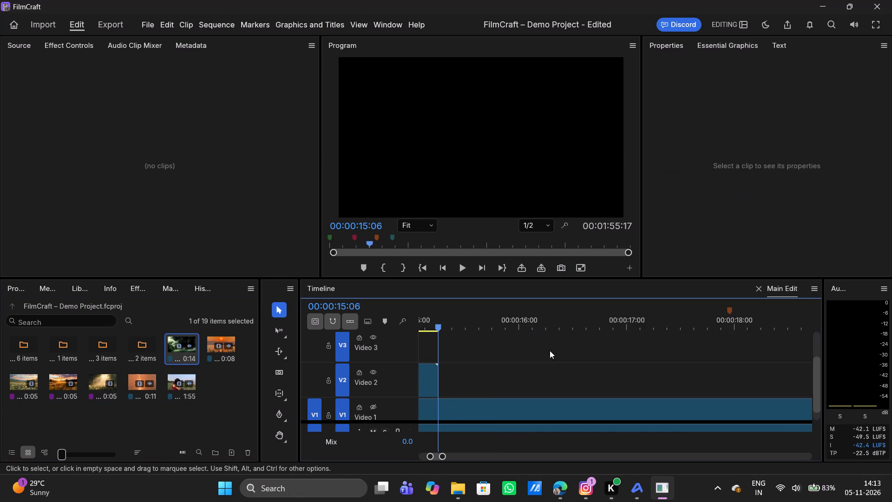
{"action": "key", "text": "Up"}
{"action": "key", "text": "Up"}
{"action": "left_click", "coordinate": [493, 379]}
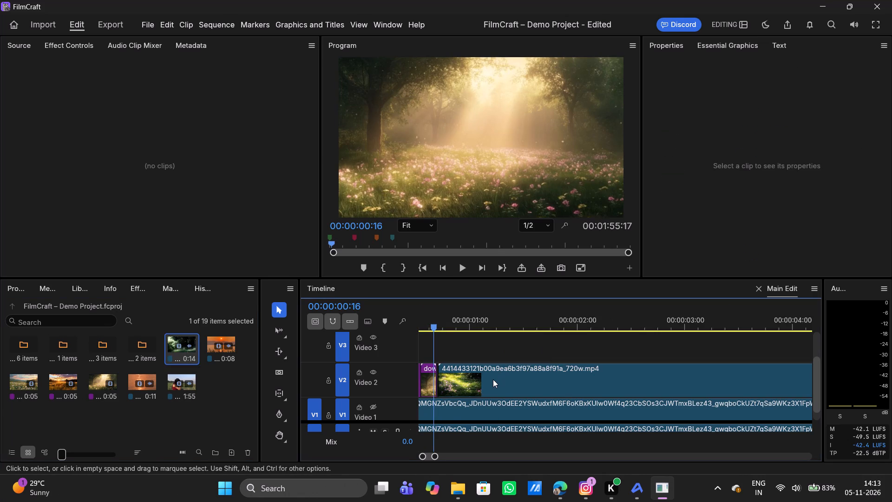
{"action": "left_click_drag", "start_coordinate": [493, 379], "coordinate": [486, 380]}
{"action": "scroll", "coordinate": [518, 353], "scroll_direction": "right", "scroll_amount": 6}
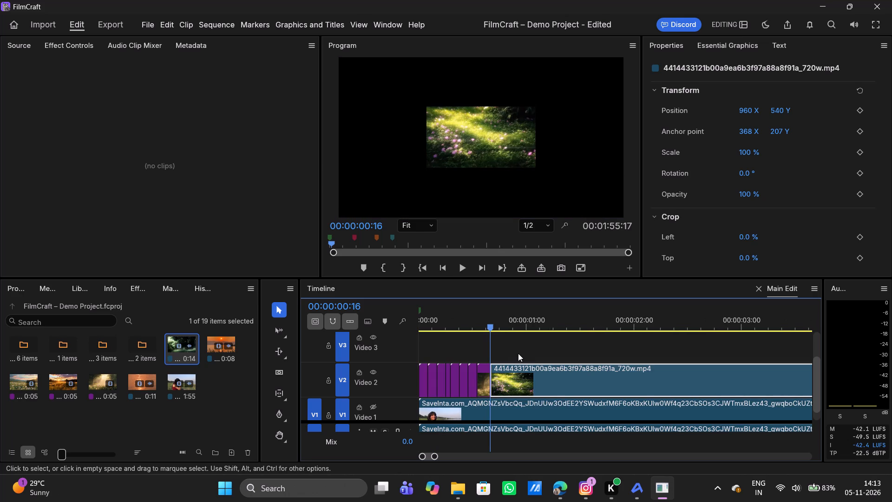
{"action": "scroll", "coordinate": [518, 353], "scroll_direction": "right", "scroll_amount": 7}
{"action": "left_click", "coordinate": [441, 328]}
{"action": "left_click", "coordinate": [592, 381]}
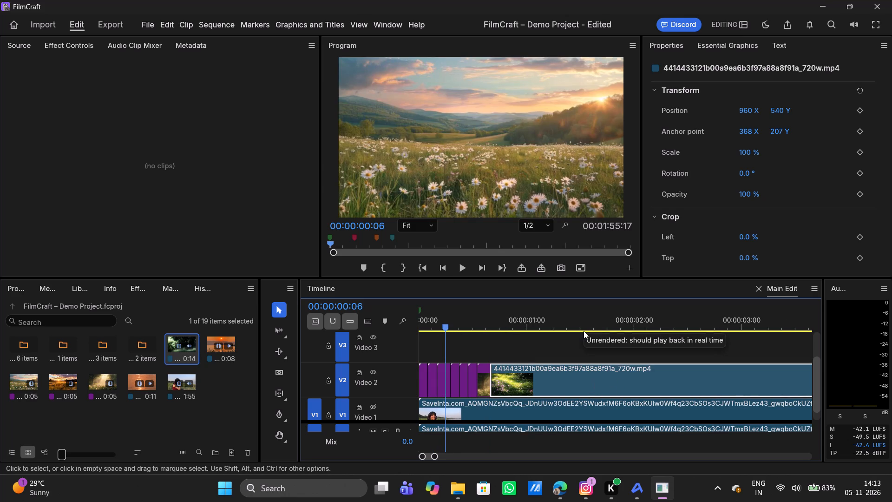
{"action": "left_click", "coordinate": [574, 323]}
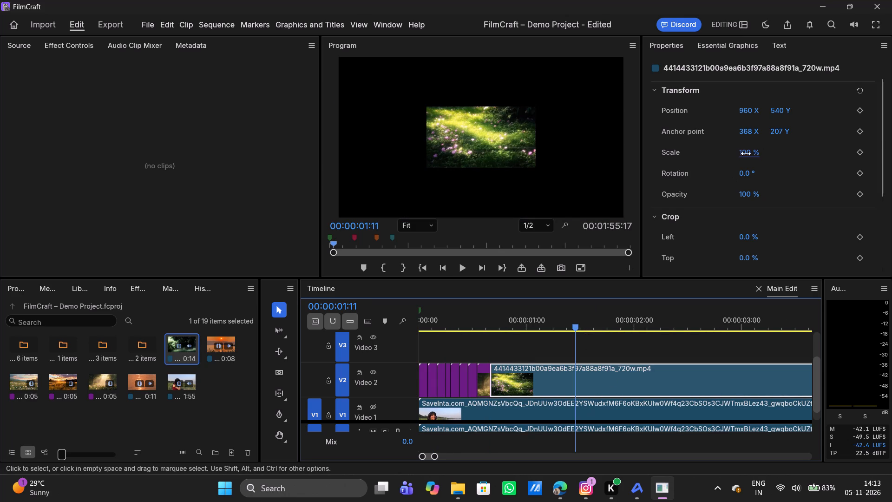
{"action": "left_click_drag", "start_coordinate": [749, 154], "coordinate": [874, 150]}
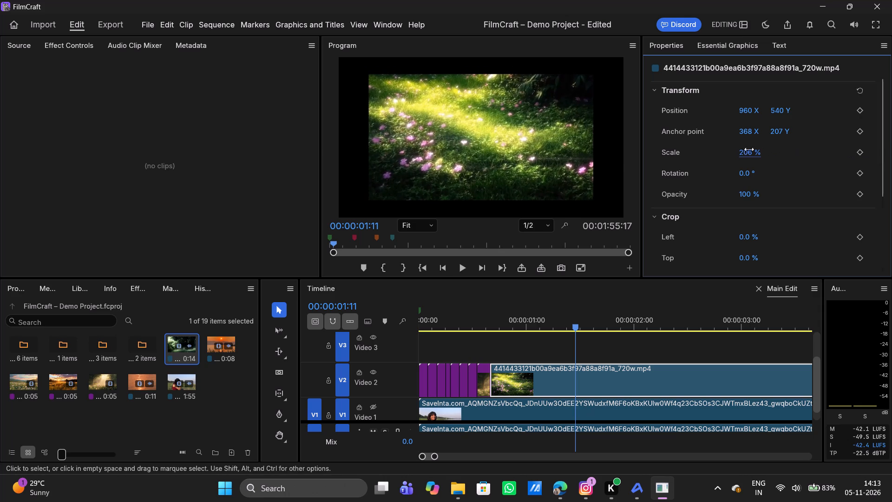
{"action": "left_click_drag", "start_coordinate": [741, 149], "coordinate": [814, 149]}
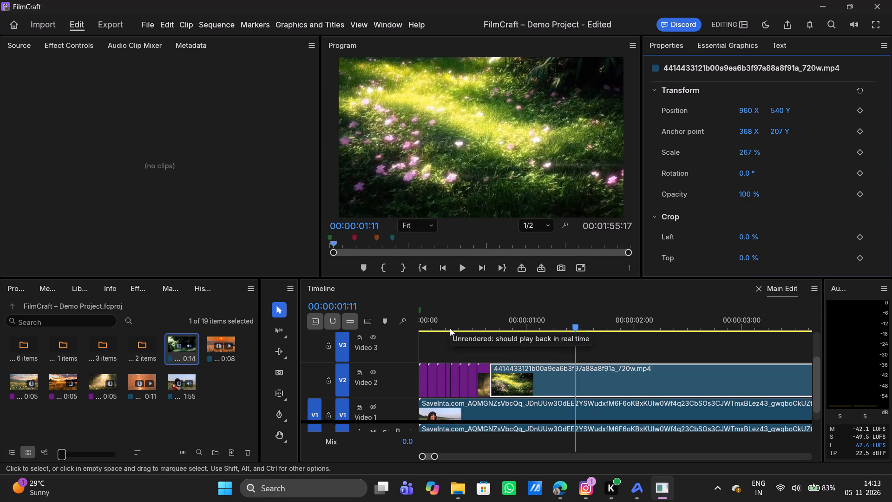
Play Main Edit from the start to review the transition from the images into the new video clip, stopping at 00:00:08:14.
{"action": "key", "text": "Down"}
{"action": "key", "text": "Up"}
{"action": "key", "text": "Up"}
{"action": "key", "text": "Up"}
{"action": "key", "text": "Up"}
{"action": "key", "text": "Up"}
{"action": "key", "text": "Up"}
{"action": "key", "text": "Up"}
{"action": "key", "text": "Up"}
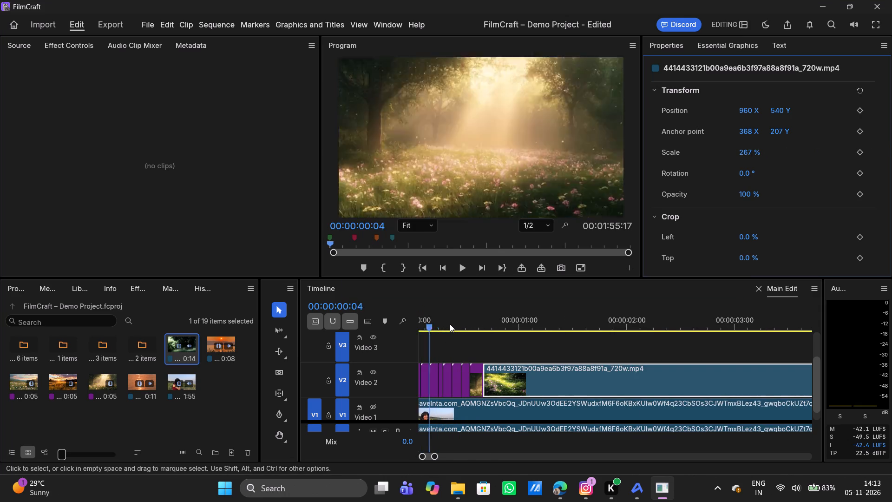
{"action": "key", "text": "Up"}
{"action": "key", "text": "Up"}
{"action": "key", "text": "Up"}
{"action": "key", "text": "Up"}
{"action": "key", "text": "Up"}
{"action": "key", "text": "Up"}
{"action": "key", "text": "space"}
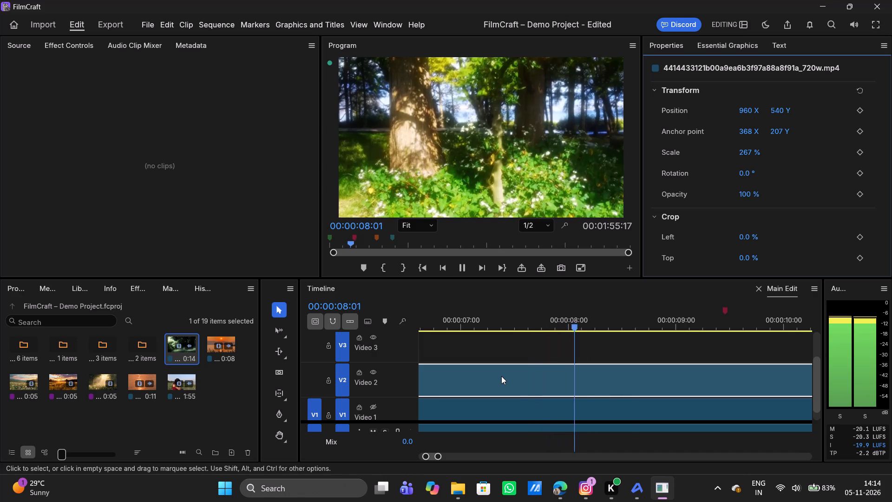
{"action": "key", "text": "space"}
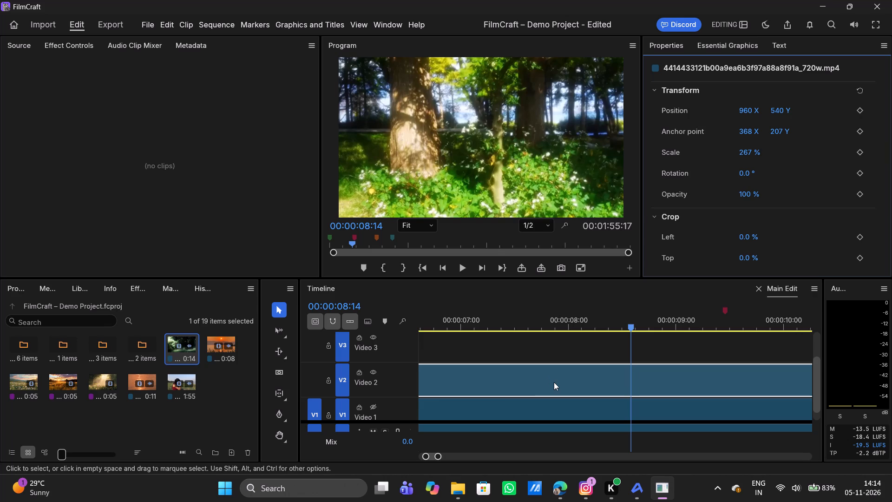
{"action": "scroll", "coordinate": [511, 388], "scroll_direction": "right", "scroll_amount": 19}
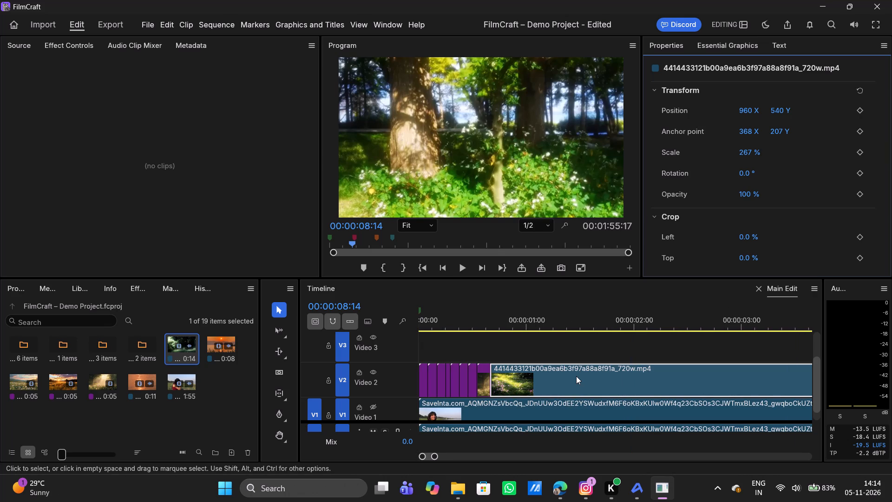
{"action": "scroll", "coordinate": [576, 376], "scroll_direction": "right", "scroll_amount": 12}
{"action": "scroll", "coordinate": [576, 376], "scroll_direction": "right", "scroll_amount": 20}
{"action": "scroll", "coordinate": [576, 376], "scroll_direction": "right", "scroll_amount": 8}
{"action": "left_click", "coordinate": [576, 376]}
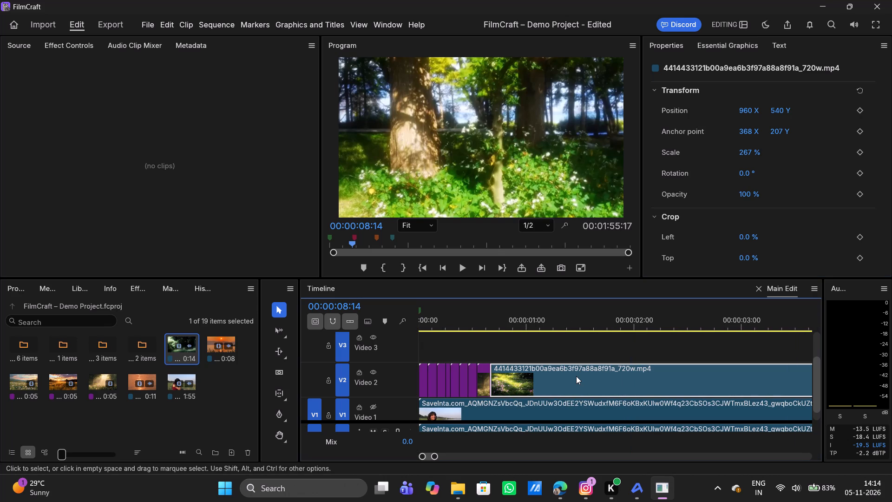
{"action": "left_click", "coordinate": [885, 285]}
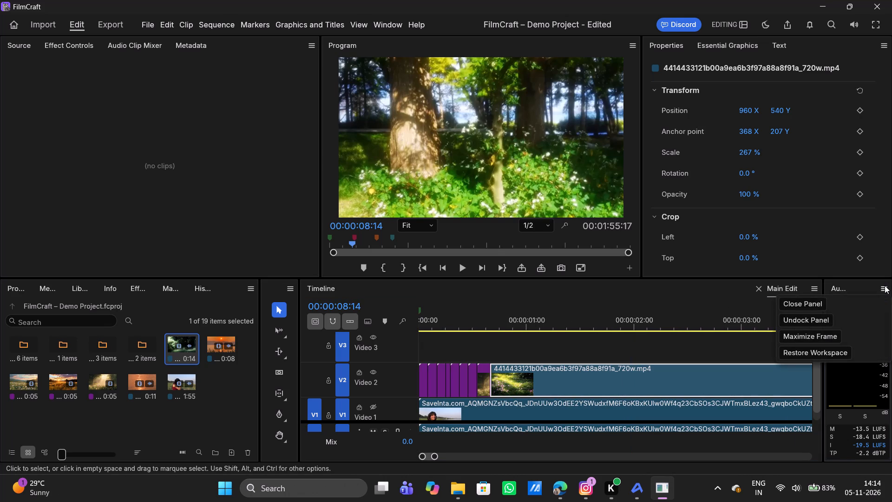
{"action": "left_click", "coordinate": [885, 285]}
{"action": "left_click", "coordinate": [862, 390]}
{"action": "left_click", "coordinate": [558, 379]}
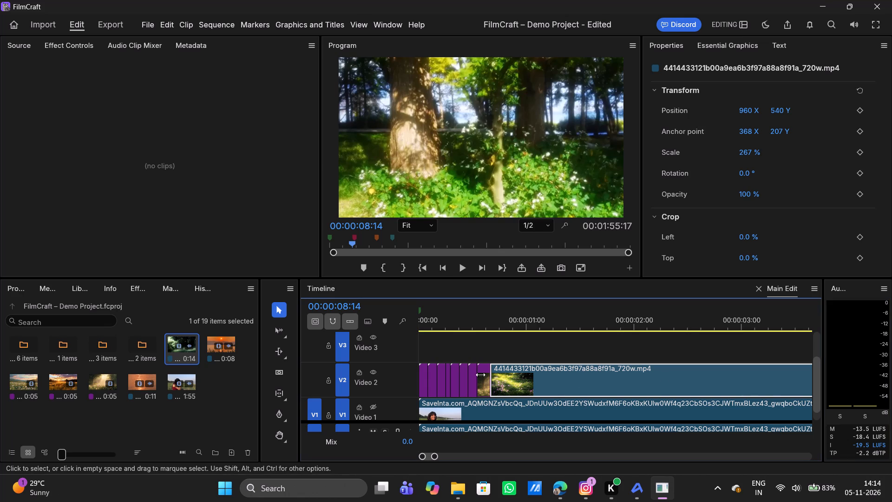
Shift the divider between the video and audio tracks in the Main Edit timeline to expose the Audio 1 and Audio 2 tracks.
{"action": "scroll", "coordinate": [536, 382], "scroll_direction": "down", "scroll_amount": 1}
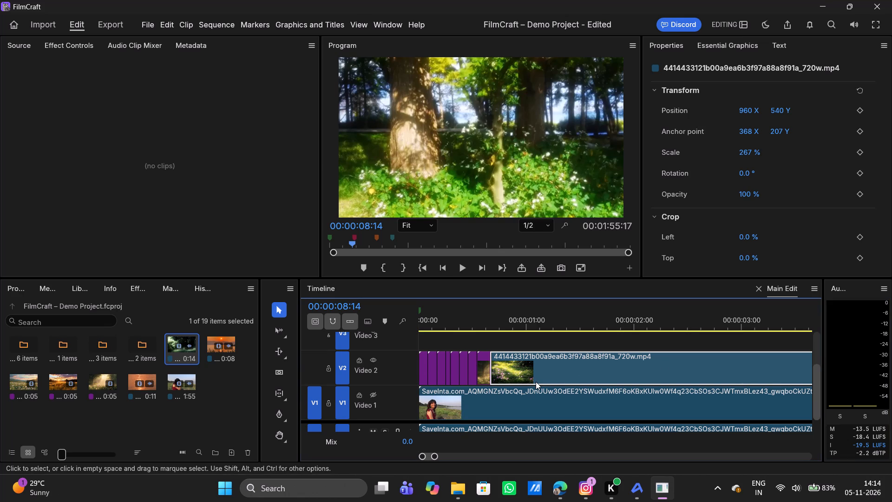
{"action": "scroll", "coordinate": [536, 382], "scroll_direction": "down", "scroll_amount": 10}
{"action": "left_click_drag", "start_coordinate": [393, 420], "coordinate": [394, 425]}
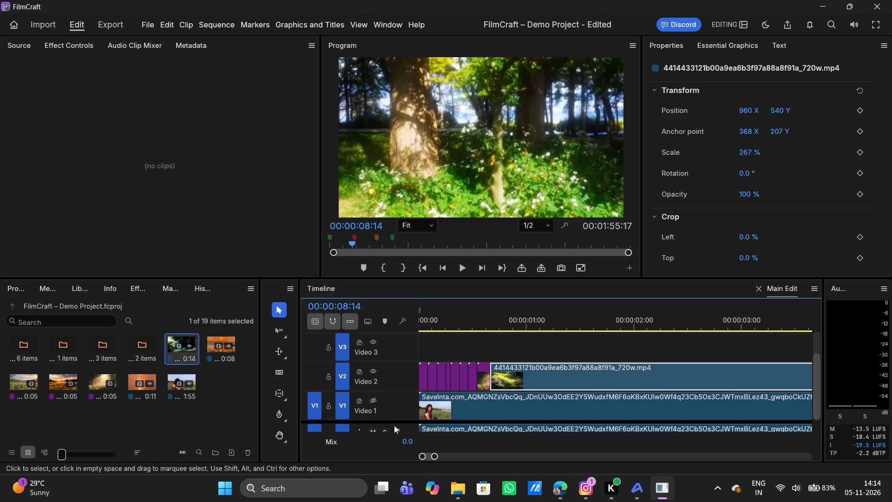
{"action": "left_click", "coordinate": [376, 423]}
{"action": "left_click_drag", "start_coordinate": [378, 422], "coordinate": [397, 354]}
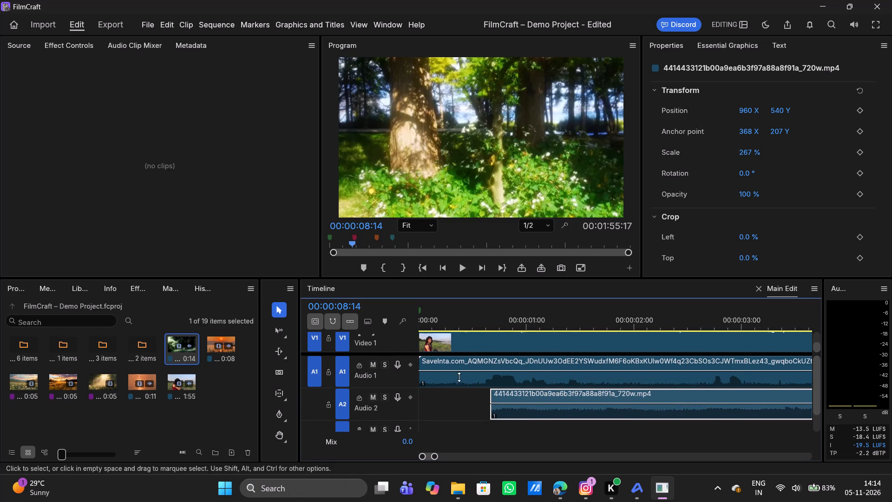
{"action": "left_click", "coordinate": [555, 401]}
{"action": "scroll", "coordinate": [555, 401], "scroll_direction": "up", "scroll_amount": 1}
{"action": "scroll", "coordinate": [532, 369], "scroll_direction": "up", "scroll_amount": 1}
{"action": "left_click_drag", "start_coordinate": [413, 355], "coordinate": [411, 384]}
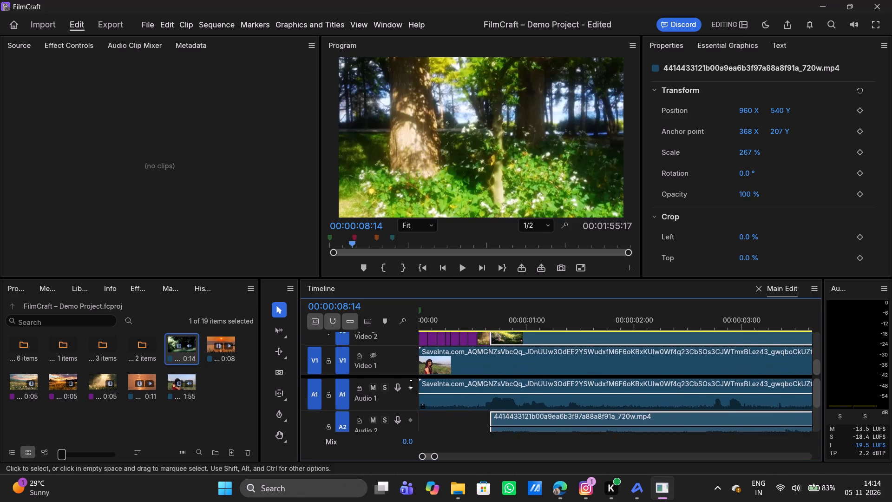
{"action": "left_click_drag", "start_coordinate": [411, 384], "coordinate": [410, 383]}
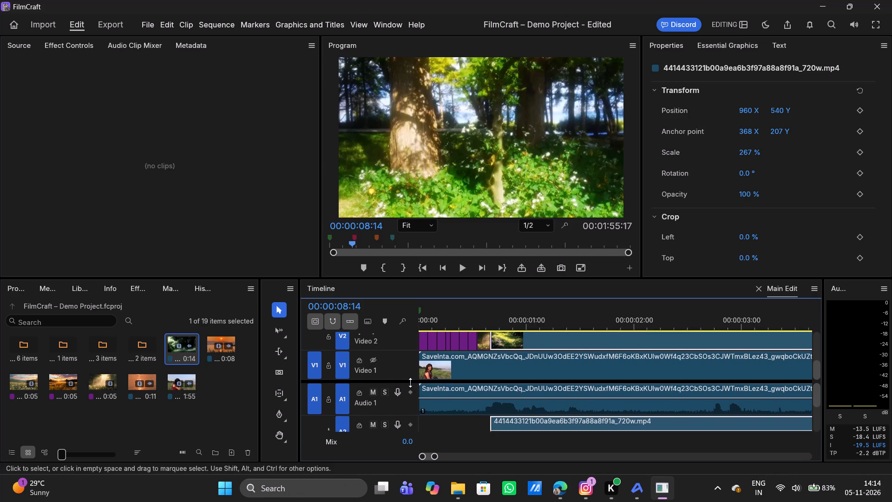
{"action": "left_click", "coordinate": [527, 422]}
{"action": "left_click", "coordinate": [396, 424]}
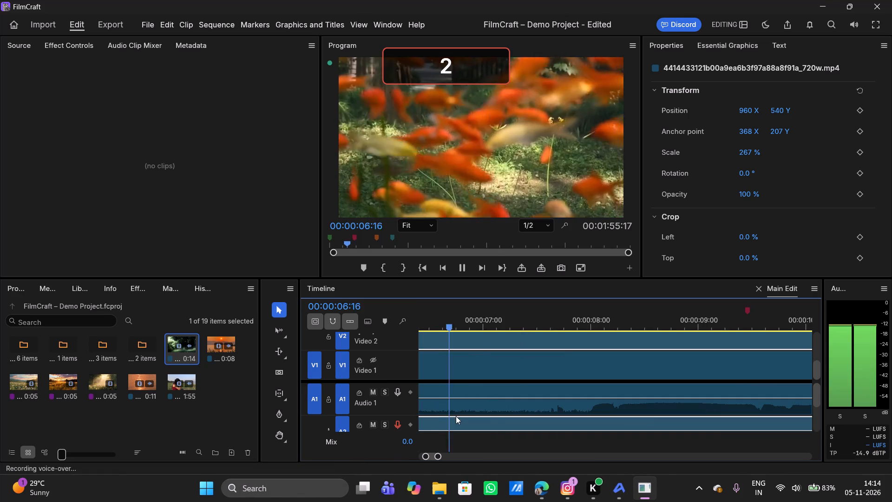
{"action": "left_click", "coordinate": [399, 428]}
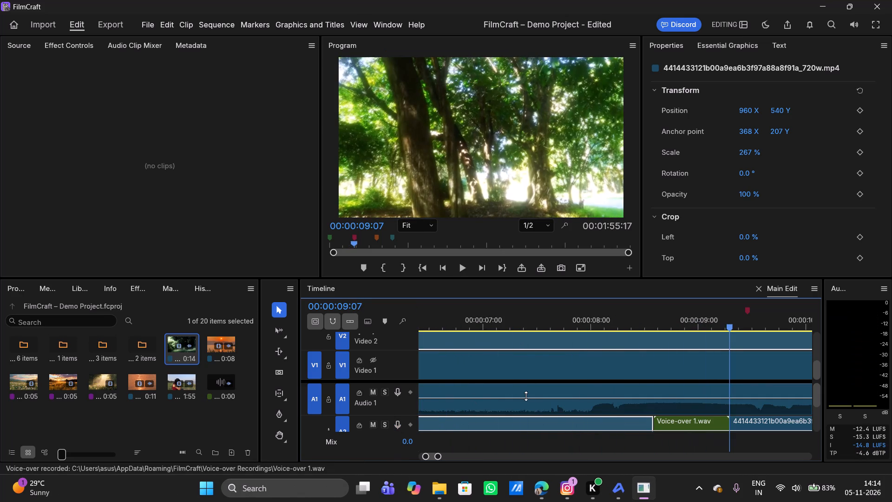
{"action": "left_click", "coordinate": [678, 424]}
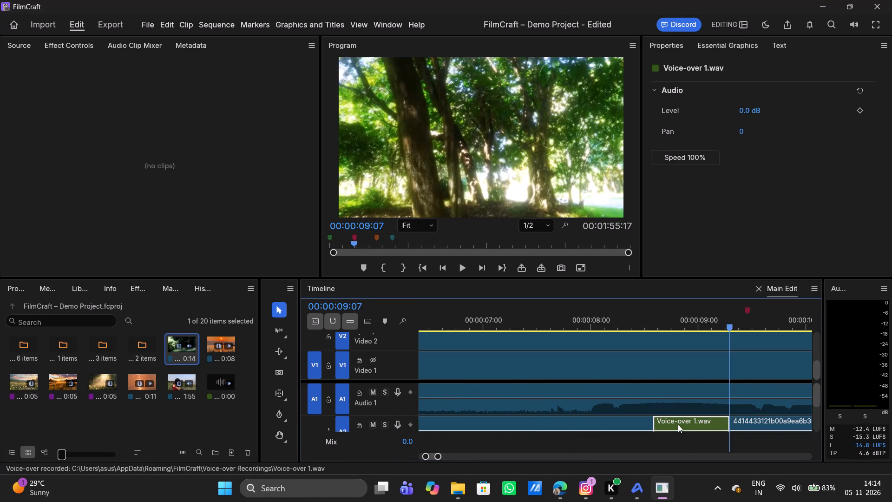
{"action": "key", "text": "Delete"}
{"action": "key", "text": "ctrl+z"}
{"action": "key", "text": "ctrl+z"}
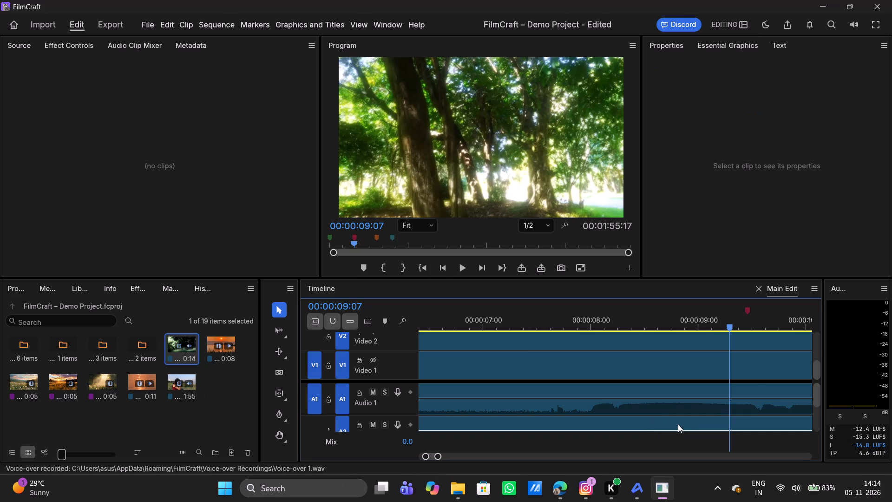
{"action": "scroll", "coordinate": [678, 424], "scroll_direction": "right", "scroll_amount": 4}
{"action": "left_click", "coordinate": [678, 424]}
{"action": "scroll", "coordinate": [678, 424], "scroll_direction": "down", "scroll_amount": 1}
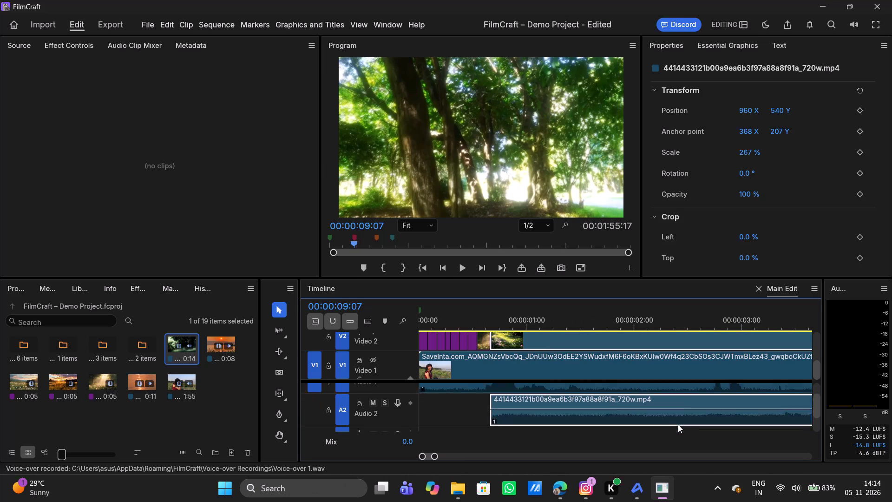
{"action": "scroll", "coordinate": [678, 424], "scroll_direction": "down", "scroll_amount": 1}
{"action": "scroll", "coordinate": [678, 424], "scroll_direction": "up", "scroll_amount": 1}
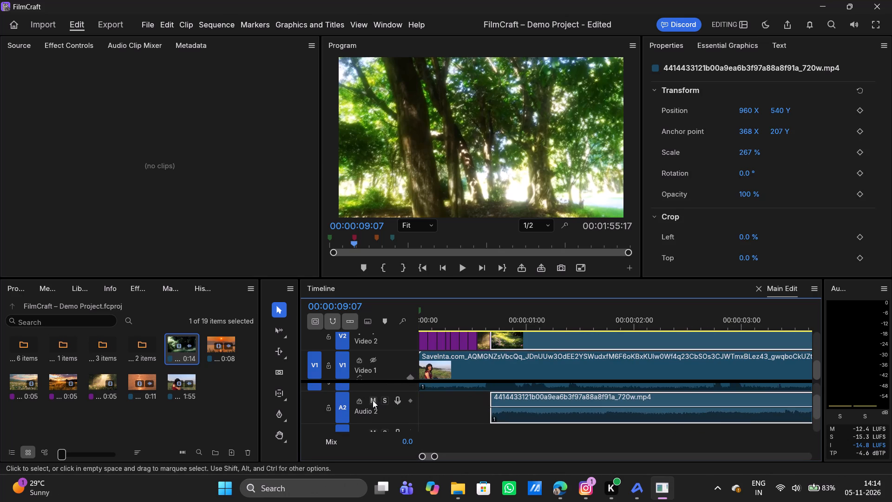
{"action": "left_click", "coordinate": [373, 400]}
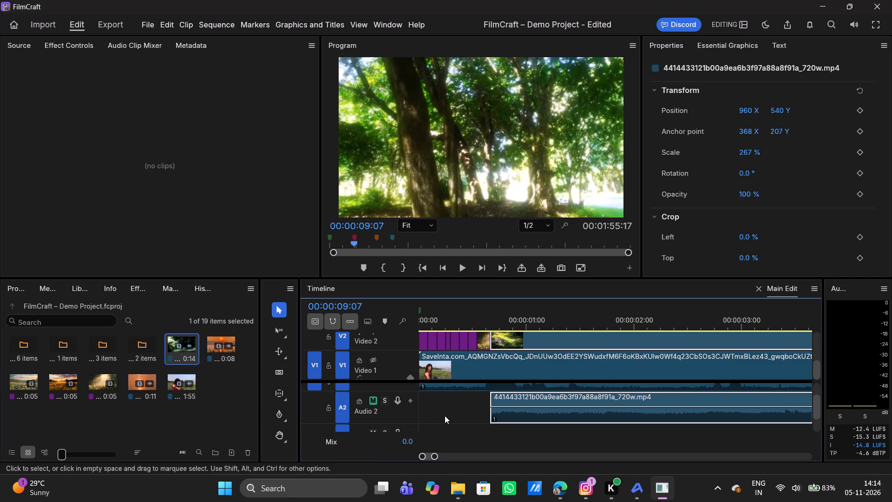
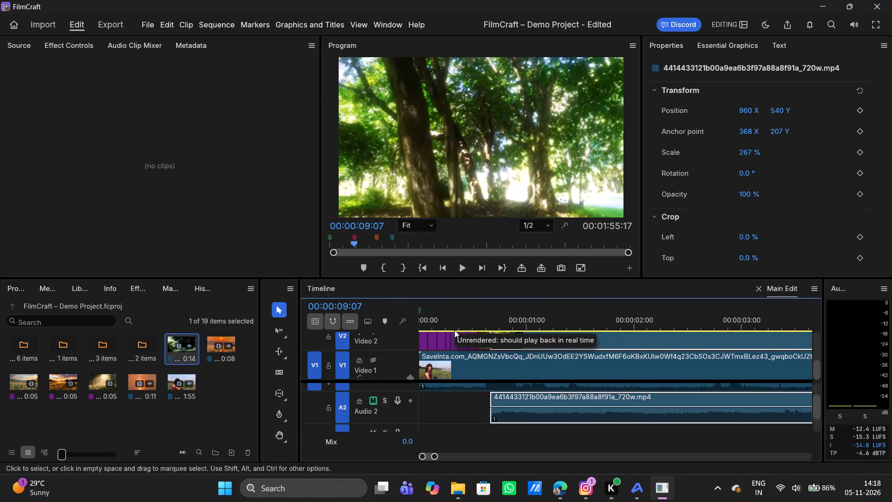
Play Main Edit from the start to check the sound with Audio 2 muted, stopping at 00:00:06:08.
{"action": "left_click", "coordinate": [451, 324]}
{"action": "left_click_drag", "start_coordinate": [451, 324], "coordinate": [434, 324]}
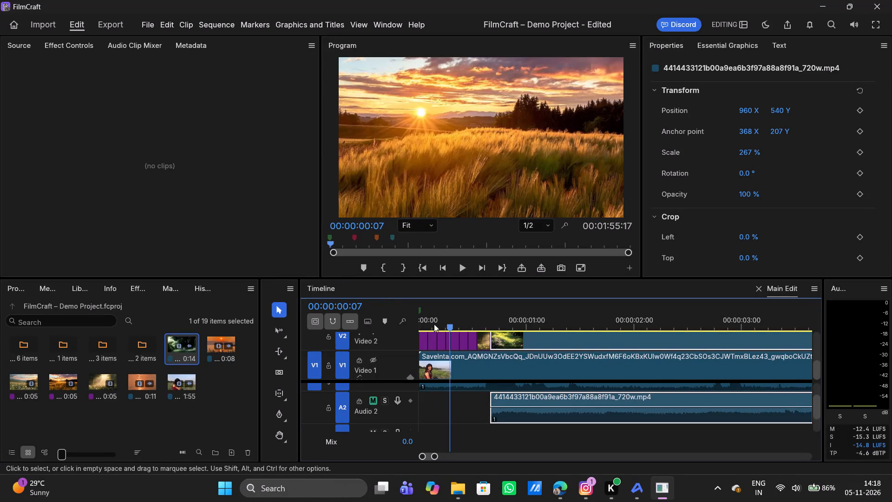
{"action": "left_click_drag", "start_coordinate": [434, 324], "coordinate": [354, 327]}
{"action": "key", "text": "space"}
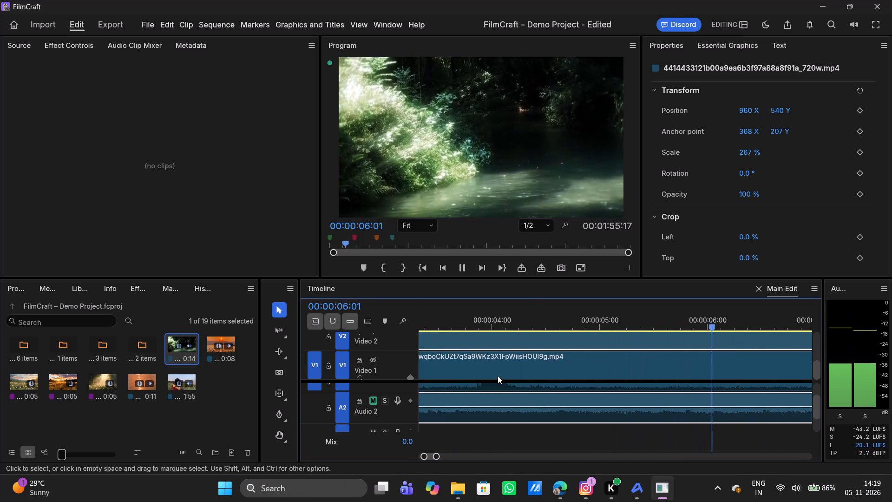
{"action": "key", "text": "space"}
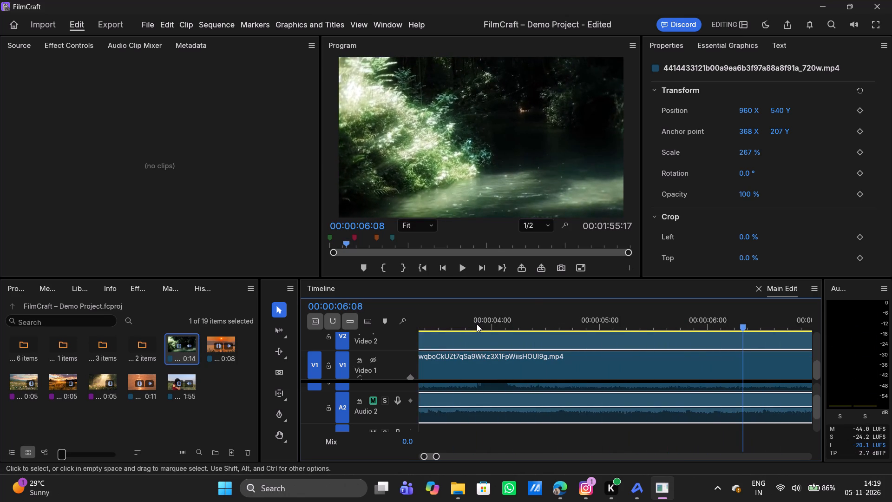
Replay the opening image sequence of Main Edit twice from the start, stopping at 00:00:01:01 and 00:00:00:22.
{"action": "left_click_drag", "start_coordinate": [477, 324], "coordinate": [315, 326]}
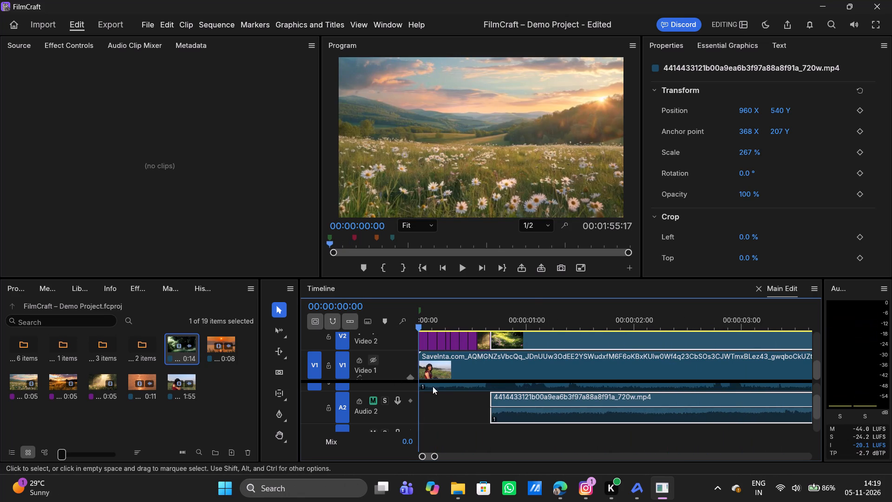
{"action": "left_click", "coordinate": [456, 421]}
{"action": "key", "text": "space"}
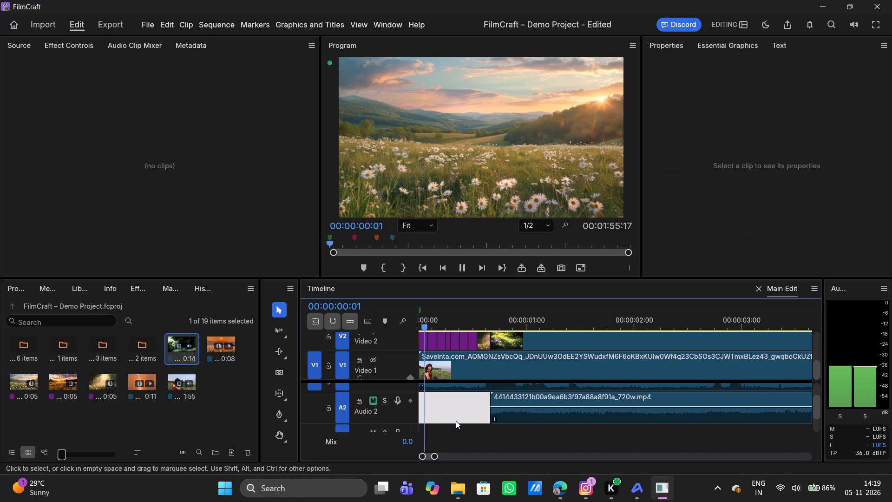
{"action": "key", "text": "space"}
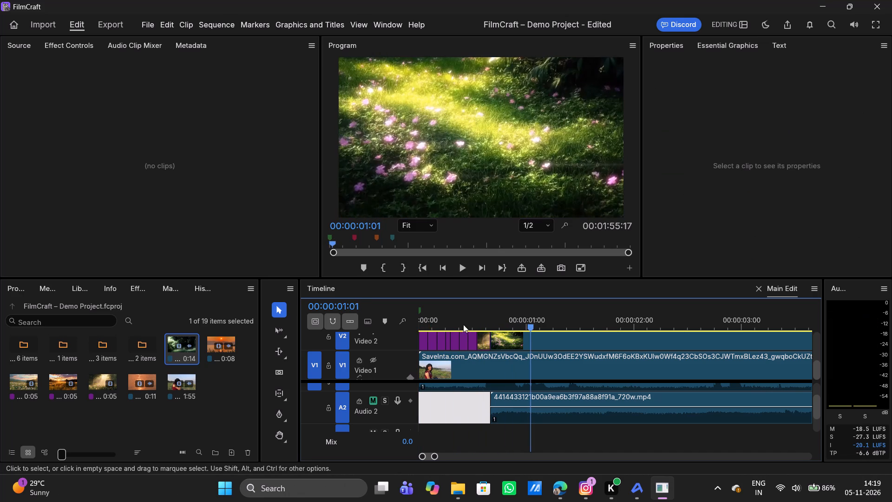
{"action": "left_click", "coordinate": [457, 324]}
{"action": "left_click_drag", "start_coordinate": [457, 324], "coordinate": [380, 328]}
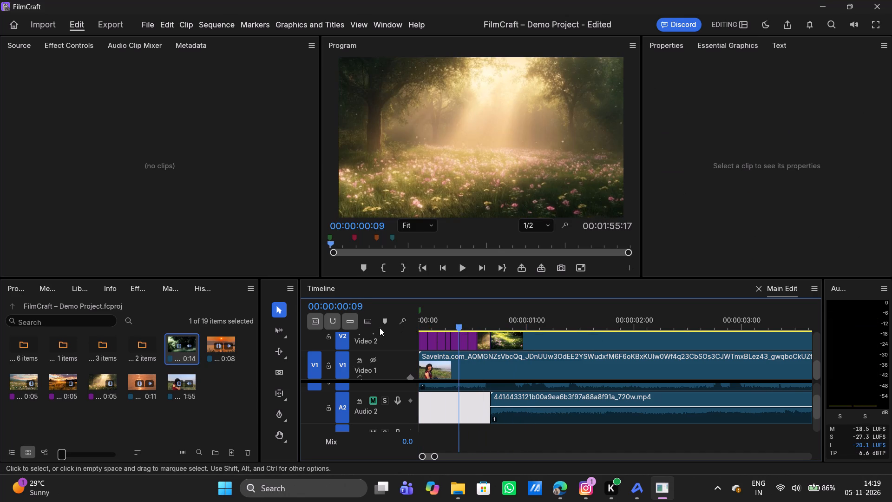
{"action": "left_click_drag", "start_coordinate": [380, 328], "coordinate": [355, 329]}
{"action": "key", "text": "space"}
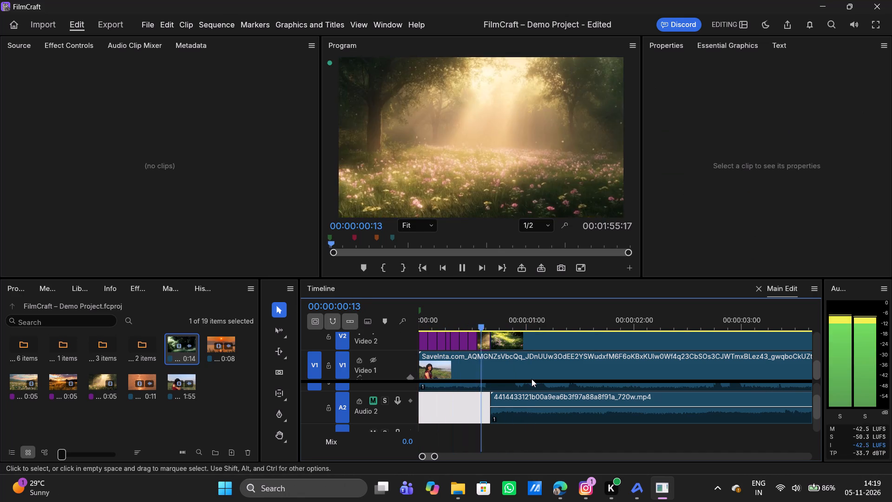
{"action": "key", "text": "space"}
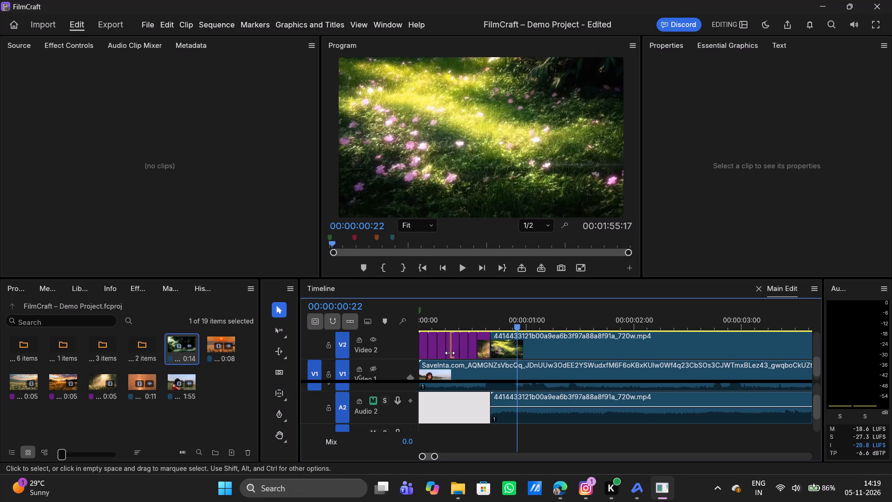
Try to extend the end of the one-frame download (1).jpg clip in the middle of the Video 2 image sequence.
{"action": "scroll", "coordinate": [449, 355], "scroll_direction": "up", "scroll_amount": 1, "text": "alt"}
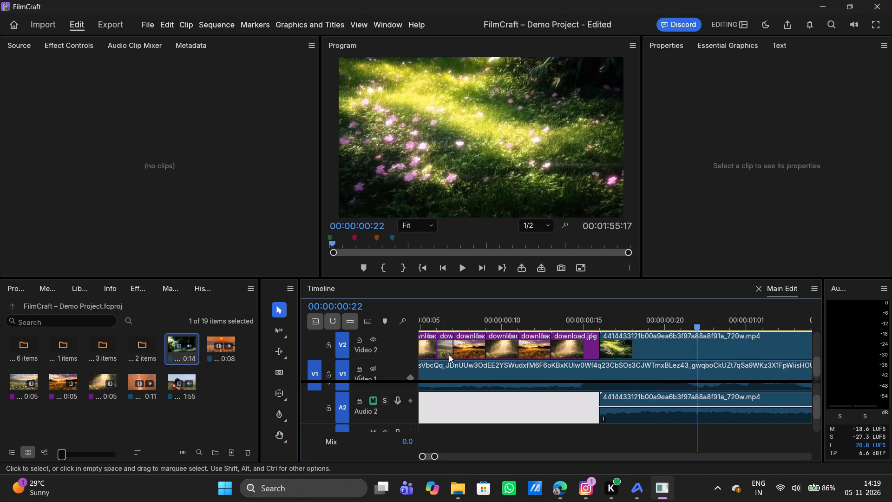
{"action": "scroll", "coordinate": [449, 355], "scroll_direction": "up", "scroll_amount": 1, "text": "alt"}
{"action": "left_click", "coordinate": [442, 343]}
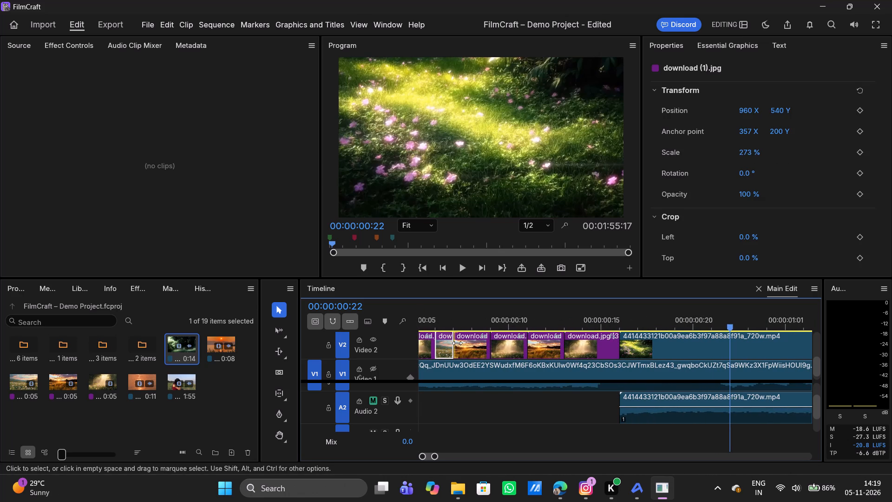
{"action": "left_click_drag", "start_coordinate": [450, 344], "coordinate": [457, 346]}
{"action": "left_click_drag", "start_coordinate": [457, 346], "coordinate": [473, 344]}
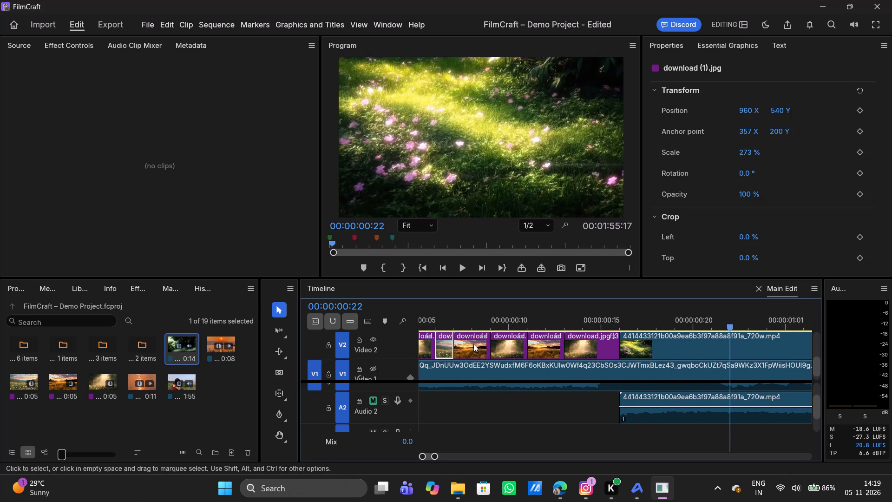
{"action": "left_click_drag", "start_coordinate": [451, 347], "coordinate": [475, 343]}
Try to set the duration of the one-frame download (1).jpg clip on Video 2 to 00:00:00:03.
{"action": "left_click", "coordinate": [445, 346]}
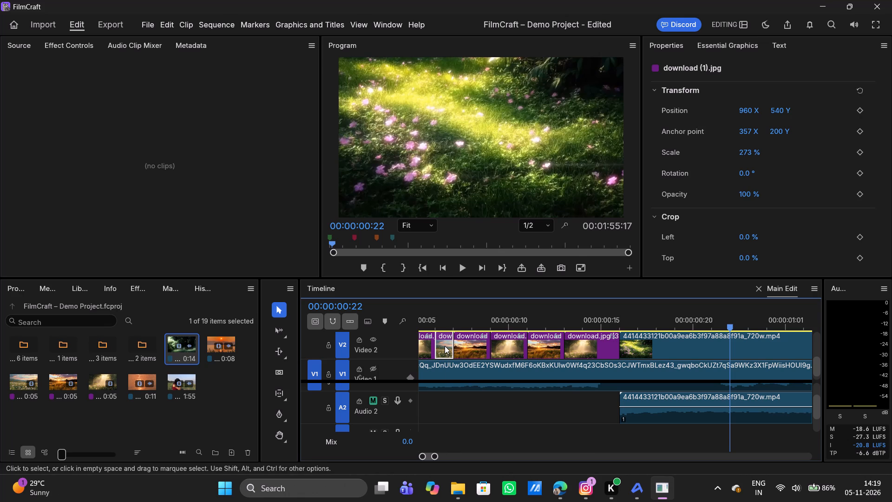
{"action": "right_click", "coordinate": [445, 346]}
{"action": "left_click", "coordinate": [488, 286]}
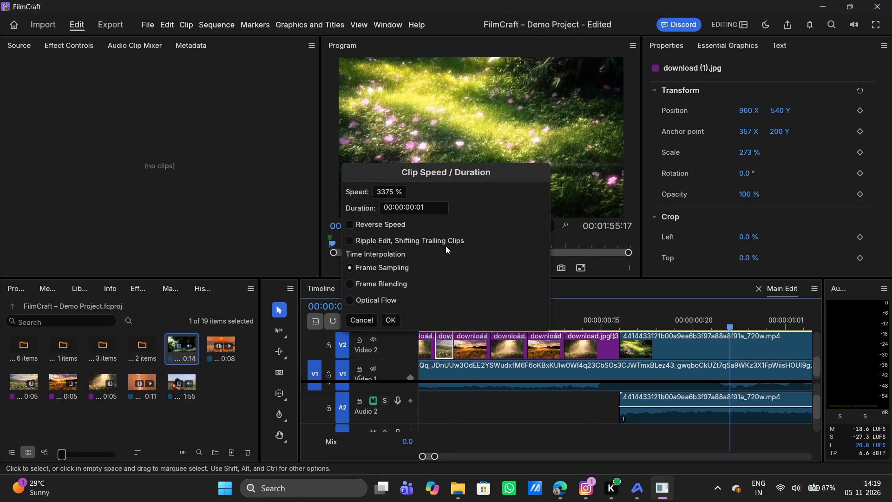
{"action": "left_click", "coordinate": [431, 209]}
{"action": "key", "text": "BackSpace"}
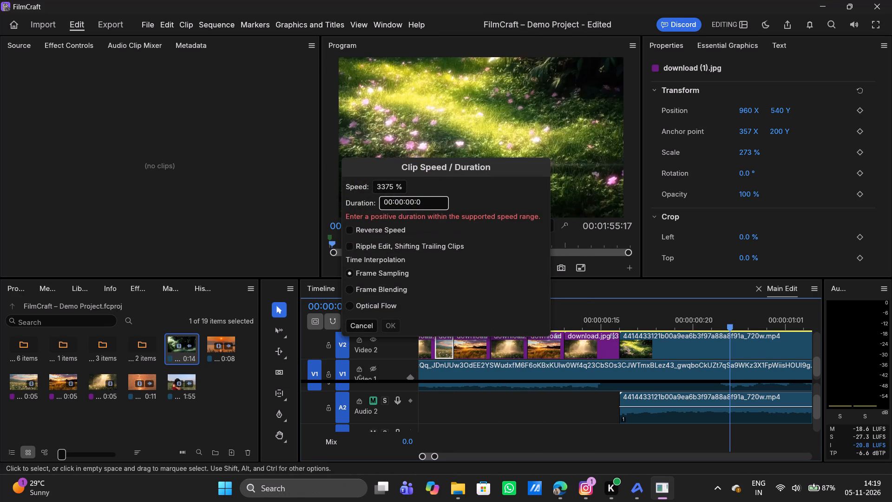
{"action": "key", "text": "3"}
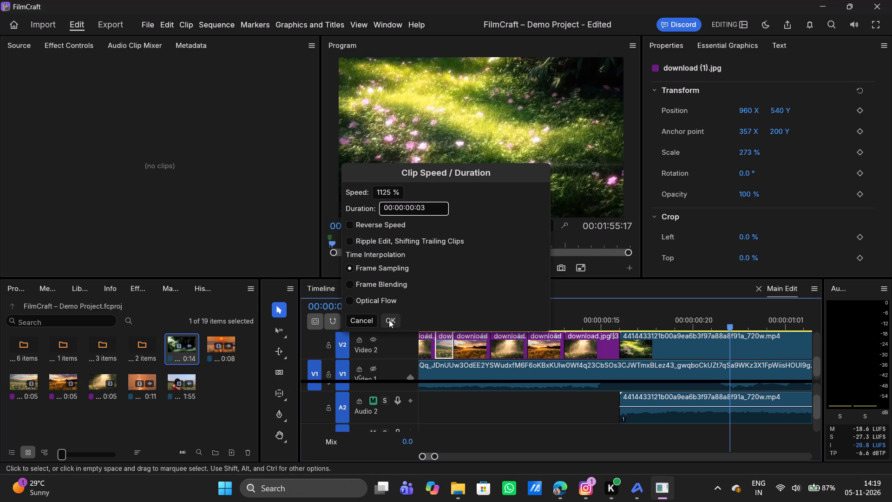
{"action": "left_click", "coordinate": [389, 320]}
Play Main Edit from the start to review the image sequence pacing, stopping at 00:00:01:04.
{"action": "scroll", "coordinate": [497, 361], "scroll_direction": "right", "scroll_amount": 11}
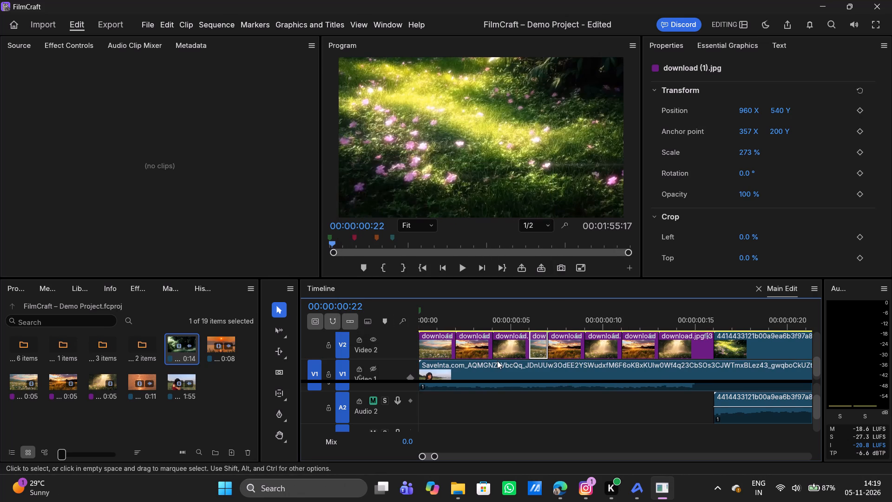
{"action": "left_click", "coordinate": [439, 326]}
{"action": "left_click_drag", "start_coordinate": [439, 326], "coordinate": [344, 330]}
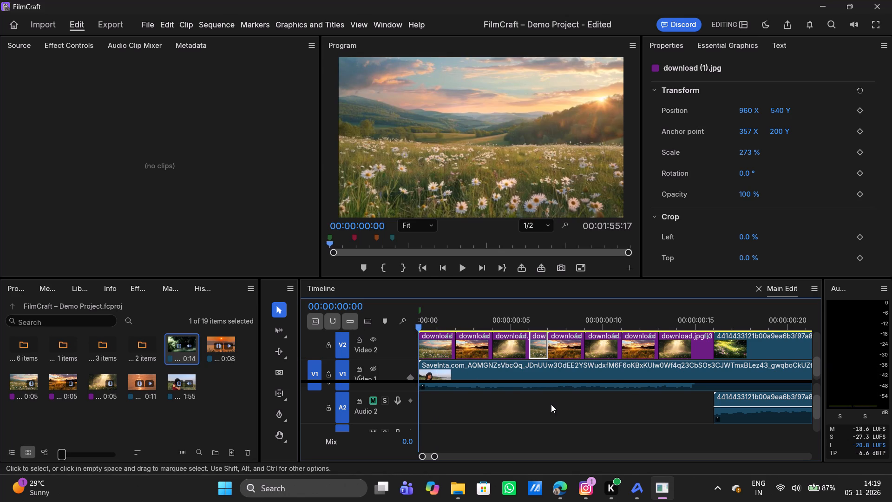
{"action": "key", "text": "space"}
{"action": "key", "text": "space"}
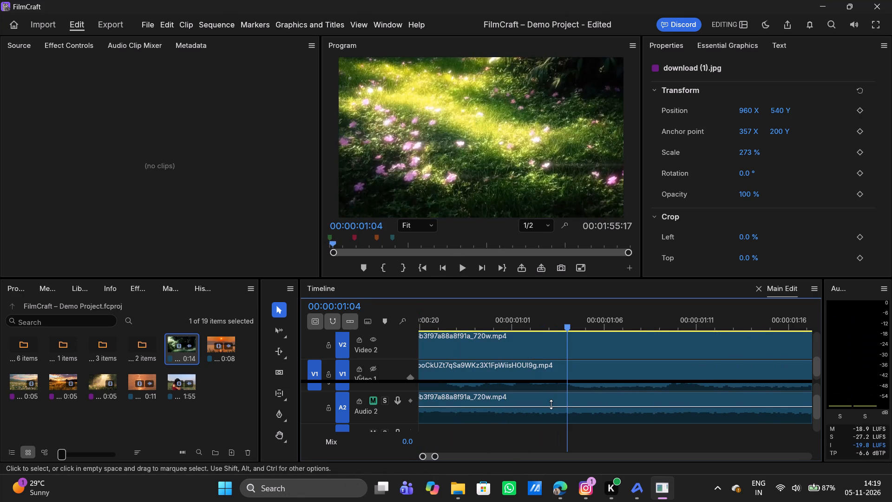
{"action": "scroll", "coordinate": [551, 404], "scroll_direction": "right", "scroll_amount": 7}
{"action": "scroll", "coordinate": [551, 404], "scroll_direction": "right", "scroll_amount": 20}
{"action": "scroll", "coordinate": [551, 404], "scroll_direction": "right", "scroll_amount": 15}
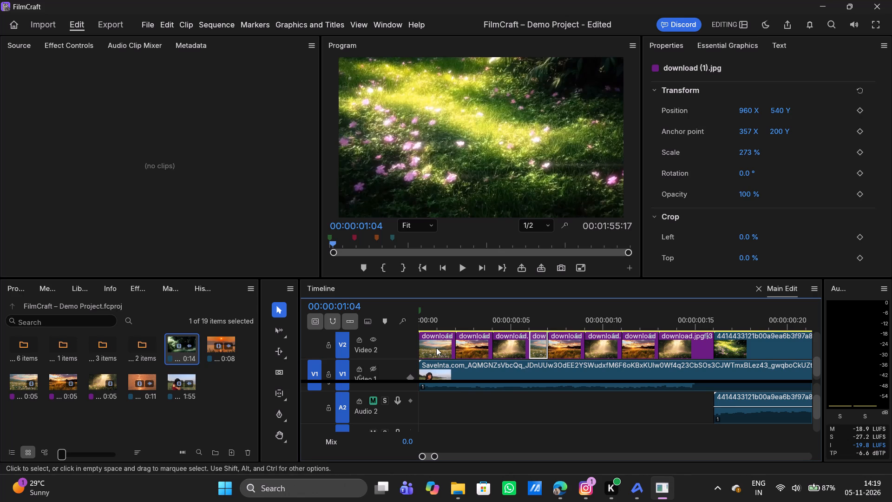
{"action": "left_click", "coordinate": [697, 351]}
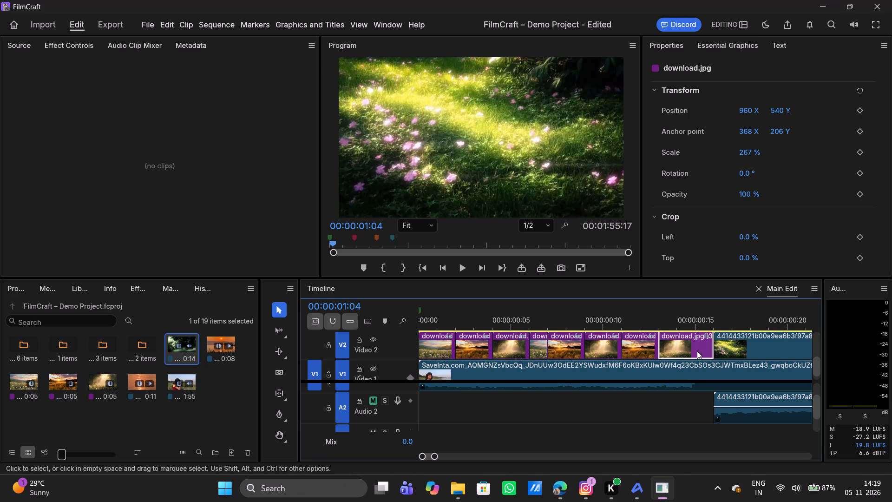
{"action": "left_click_drag", "start_coordinate": [689, 351], "coordinate": [676, 327]}
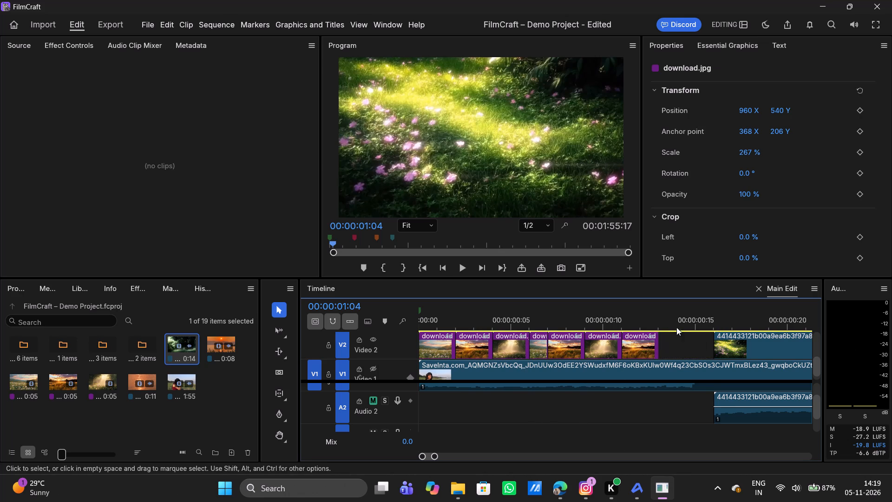
{"action": "left_click_drag", "start_coordinate": [676, 327], "coordinate": [681, 340]}
{"action": "scroll", "coordinate": [693, 351], "scroll_direction": "up", "scroll_amount": 1}
{"action": "scroll", "coordinate": [693, 351], "scroll_direction": "down", "scroll_amount": 1}
{"action": "left_click_drag", "start_coordinate": [696, 349], "coordinate": [425, 369]}
{"action": "key", "text": "Delete"}
{"action": "scroll", "coordinate": [447, 367], "scroll_direction": "down", "scroll_amount": 1}
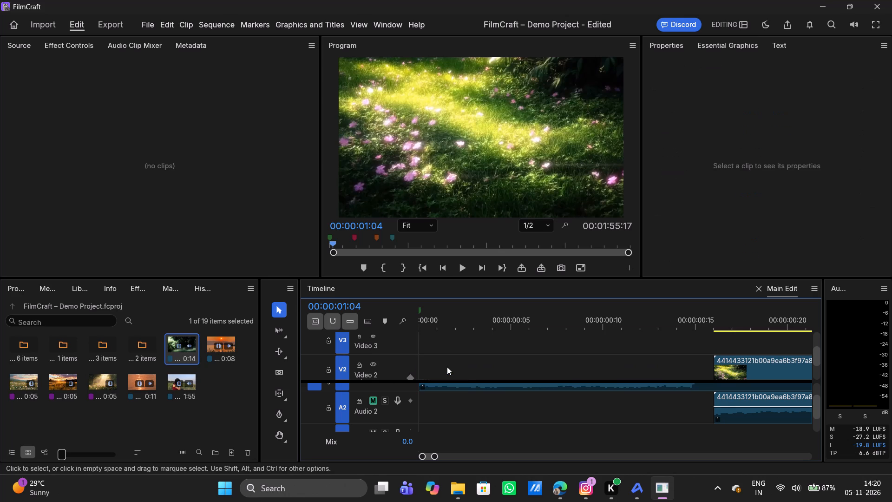
Place download (1).jpg from the project at the very start of Video 2 in Main Edit.
{"action": "scroll", "coordinate": [447, 367], "scroll_direction": "down", "scroll_amount": 1}
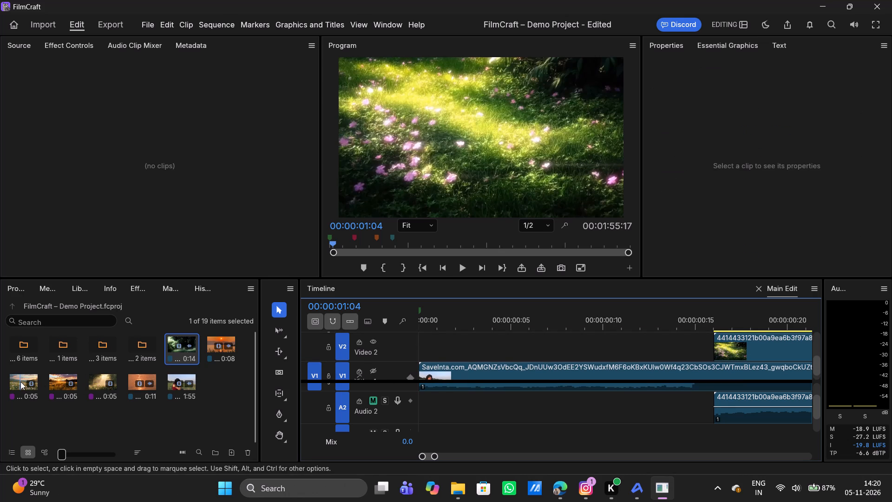
{"action": "left_click_drag", "start_coordinate": [20, 382], "coordinate": [425, 346]}
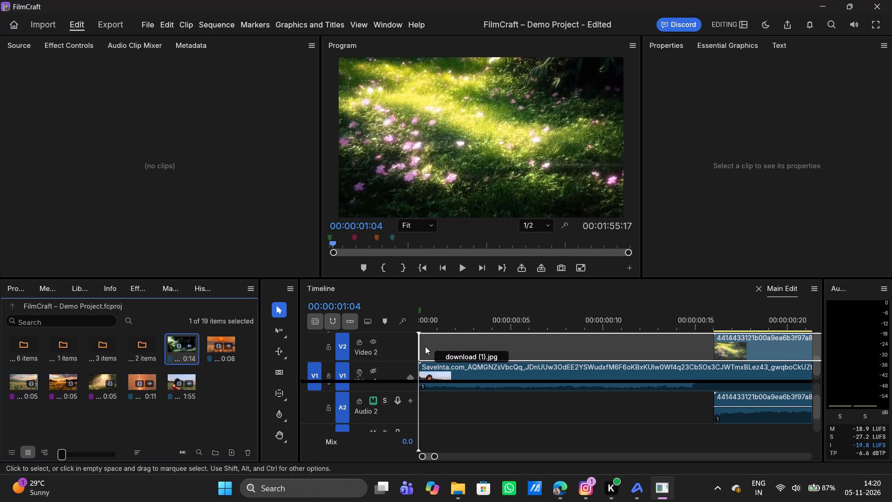
{"action": "left_click_drag", "start_coordinate": [425, 346], "coordinate": [422, 346]}
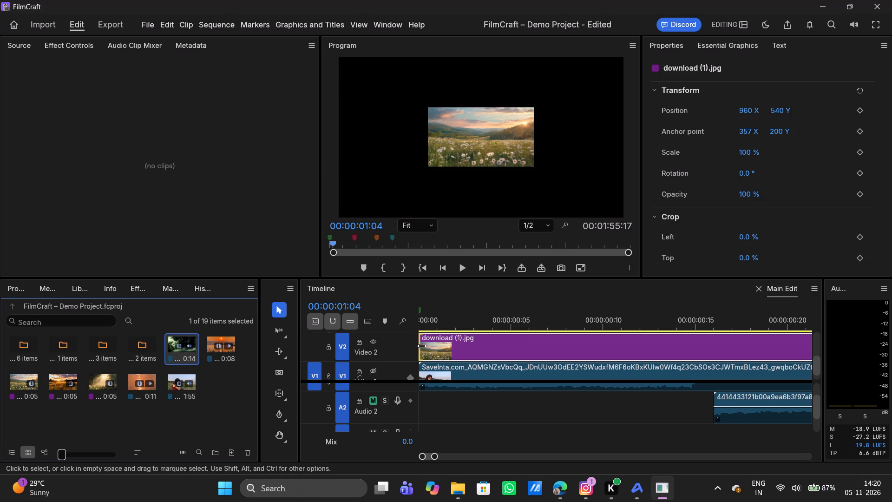
Set the duration of the download (1).jpg clip at the start of Video 2 to 00:00:00:03.
{"action": "scroll", "coordinate": [526, 340], "scroll_direction": "left", "scroll_amount": 14}
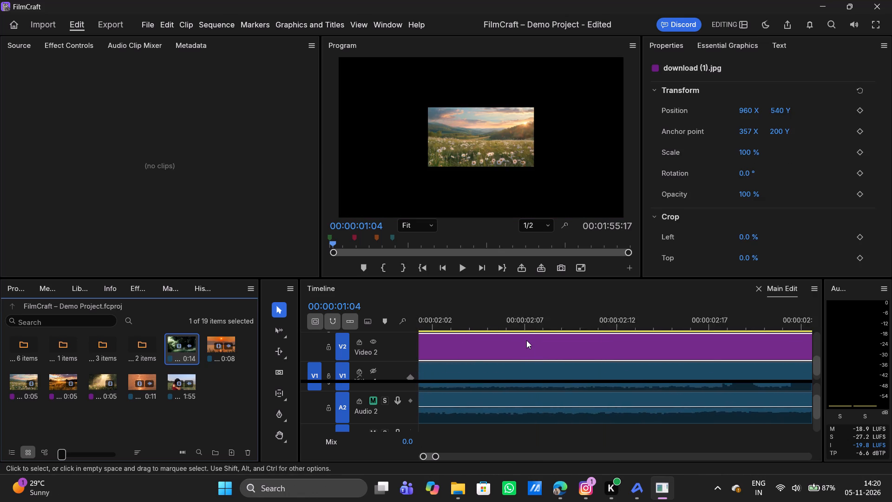
{"action": "scroll", "coordinate": [526, 340], "scroll_direction": "left", "scroll_amount": 12}
{"action": "scroll", "coordinate": [526, 340], "scroll_direction": "right", "scroll_amount": 9}
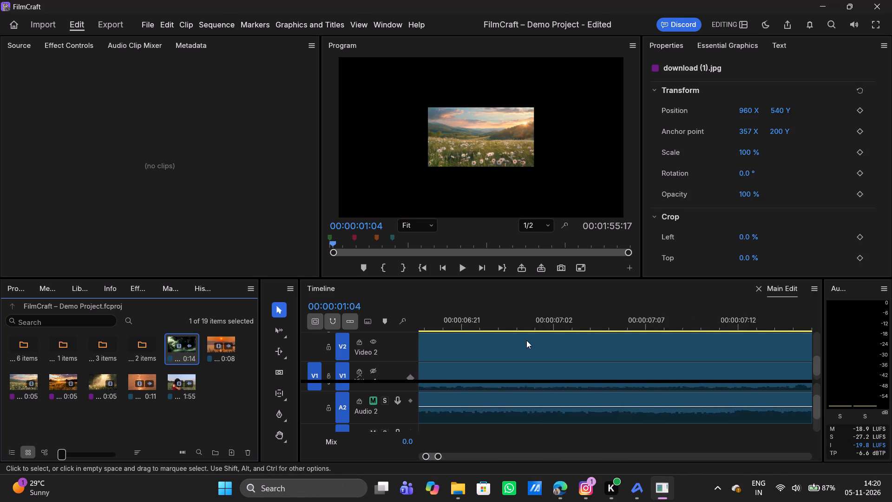
{"action": "scroll", "coordinate": [526, 340], "scroll_direction": "right", "scroll_amount": 20}
{"action": "scroll", "coordinate": [526, 340], "scroll_direction": "right", "scroll_amount": 20}
{"action": "scroll", "coordinate": [526, 340], "scroll_direction": "right", "scroll_amount": 20}
{"action": "scroll", "coordinate": [526, 340], "scroll_direction": "right", "scroll_amount": 20}
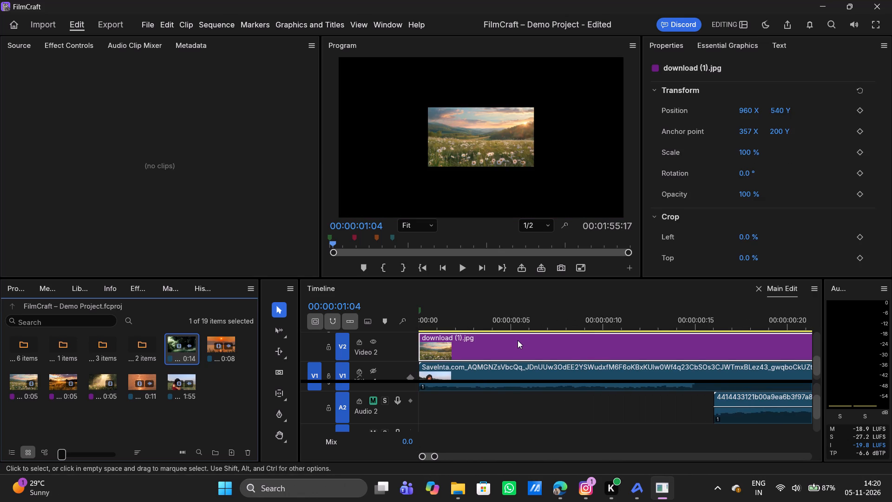
{"action": "right_click", "coordinate": [488, 341]}
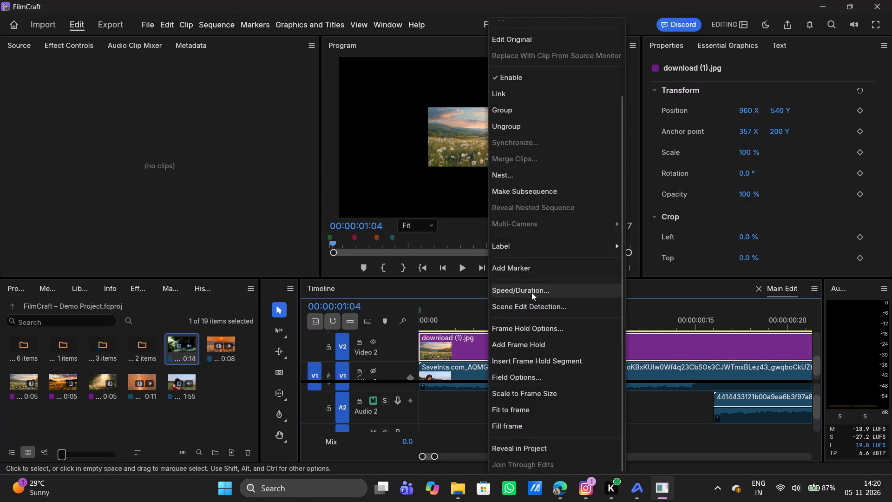
{"action": "left_click", "coordinate": [532, 292]}
{"action": "left_click", "coordinate": [427, 210]}
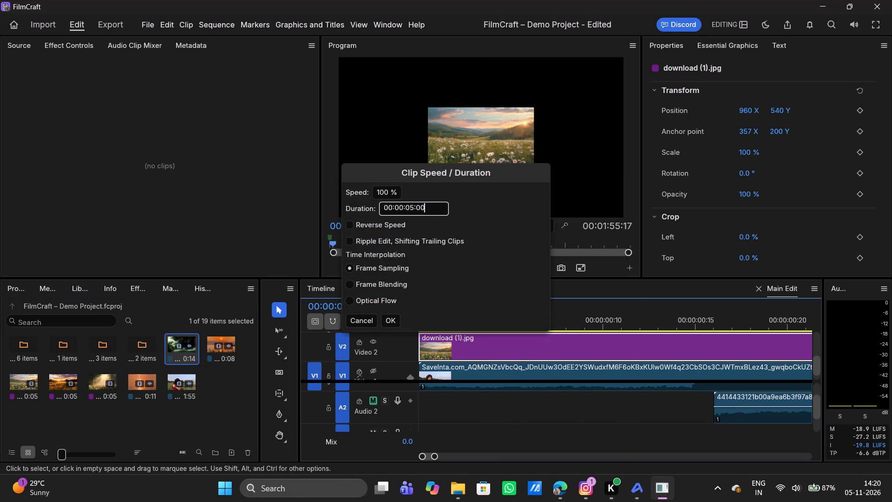
{"action": "left_click", "coordinate": [413, 209]}
{"action": "key", "text": "BackSpace"}
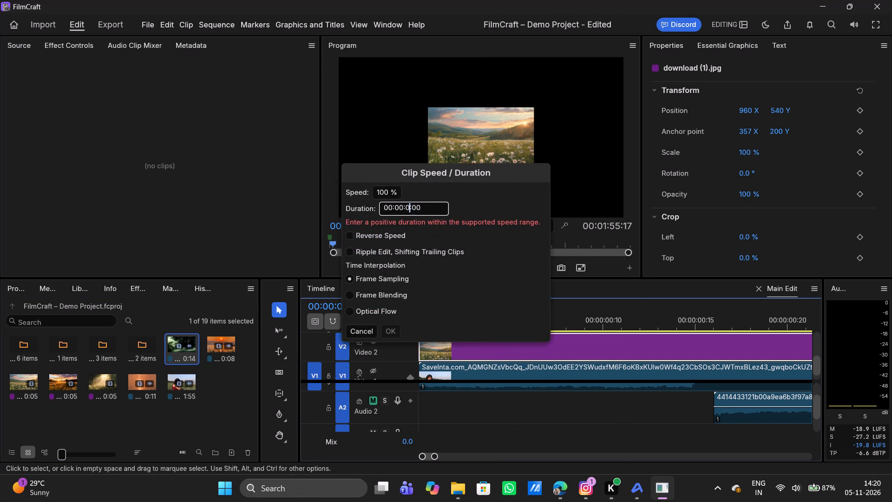
{"action": "key", "text": "0"}
{"action": "key", "text": "Right"}
{"action": "key", "text": "Right"}
{"action": "key", "text": "Right"}
{"action": "key", "text": "Right"}
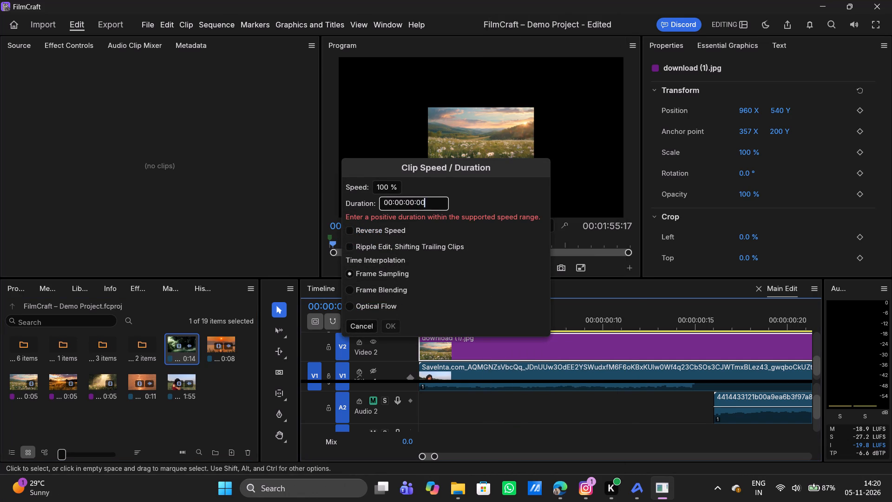
{"action": "key", "text": "BackSpace"}
{"action": "key", "text": "3"}
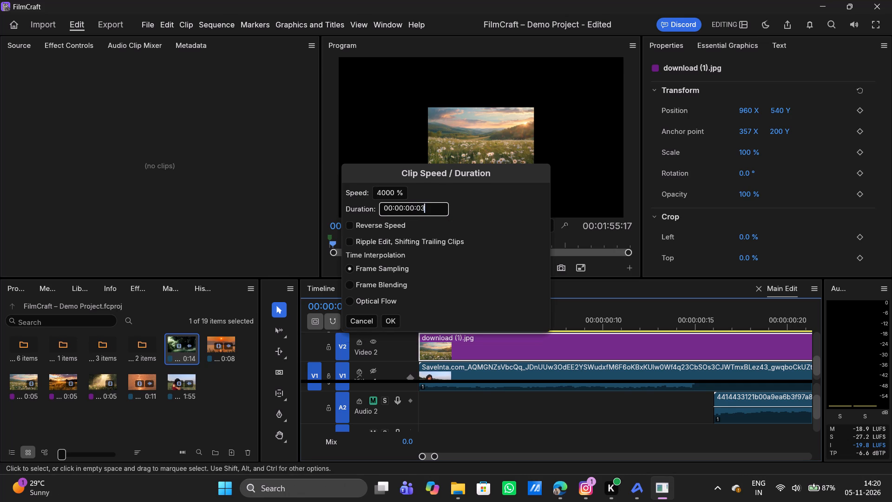
{"action": "left_click", "coordinate": [389, 322]}
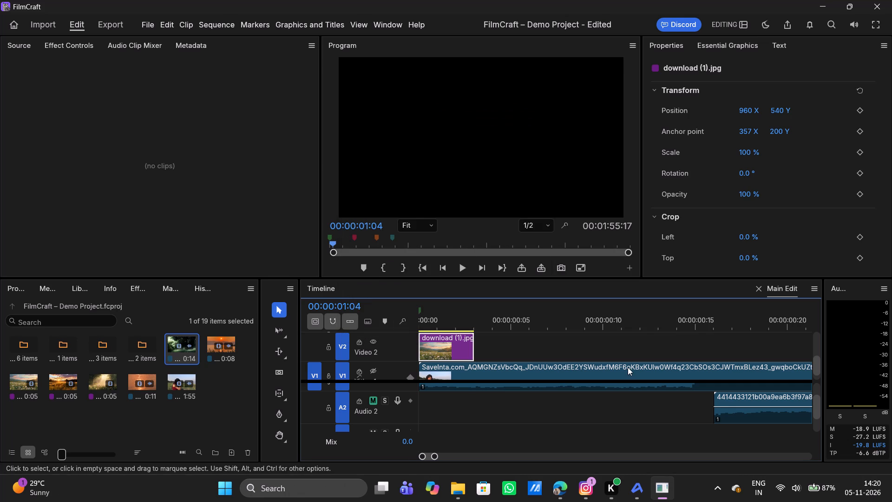
Place download (2).jpg from the project on Video 2, directly after the download (1).jpg clip.
{"action": "scroll", "coordinate": [628, 367], "scroll_direction": "left", "scroll_amount": 7}
{"action": "scroll", "coordinate": [628, 367], "scroll_direction": "right", "scroll_amount": 19}
{"action": "left_click_drag", "start_coordinate": [59, 380], "coordinate": [479, 344]}
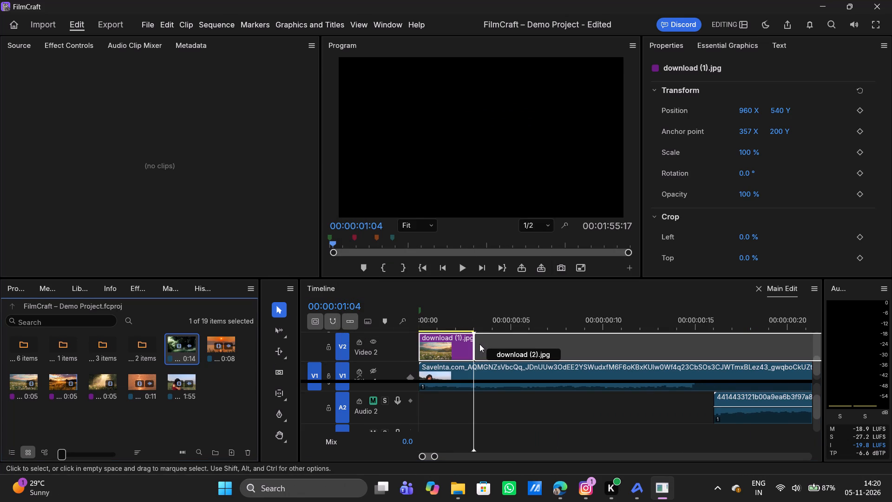
{"action": "left_click_drag", "start_coordinate": [479, 344], "coordinate": [479, 343]}
Set the duration of the download (2).jpg clip on Video 2 to 00:00:00:03.
{"action": "right_click", "coordinate": [516, 346]}
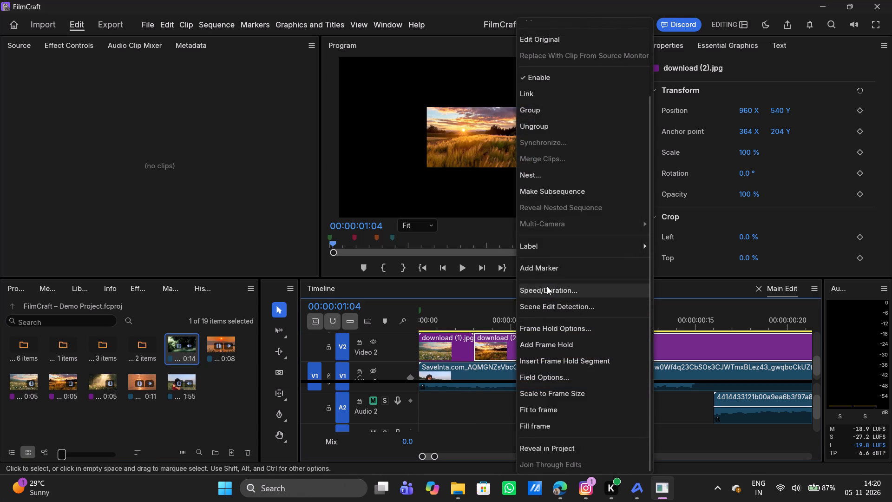
{"action": "left_click", "coordinate": [547, 286]}
{"action": "left_click", "coordinate": [430, 210]}
{"action": "key", "text": "Left"}
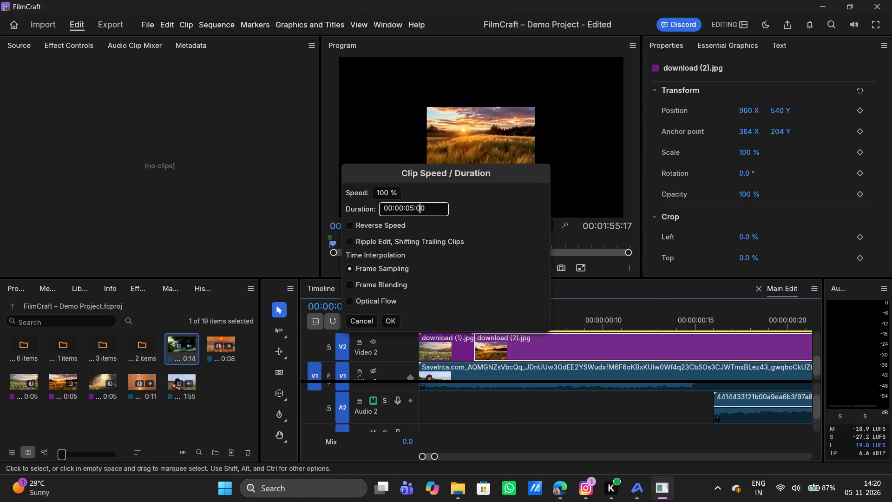
{"action": "key", "text": "Left"}
{"action": "key", "text": "Left"}
{"action": "key", "text": "BackSpace"}
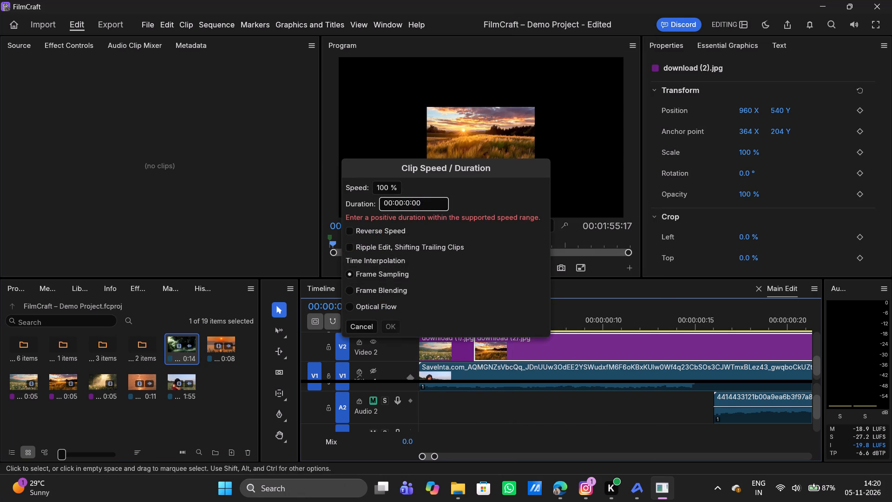
{"action": "key", "text": "0"}
{"action": "key", "text": "Right"}
{"action": "key", "text": "Right"}
{"action": "key", "text": "Right"}
{"action": "key", "text": "BackSpace"}
{"action": "key", "text": "3"}
{"action": "key", "text": "Return"}
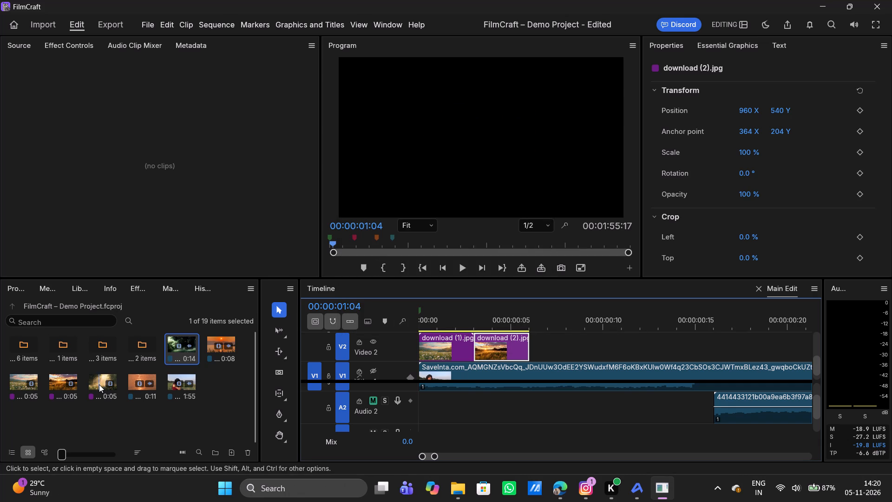
Place download.jpg from the project on Video 2, directly after the download (2).jpg clip.
{"action": "left_click_drag", "start_coordinate": [99, 384], "coordinate": [535, 341]}
Set the duration of the download.jpg clip on Video 2 to 00:00:00:03.
{"action": "right_click", "coordinate": [560, 347]}
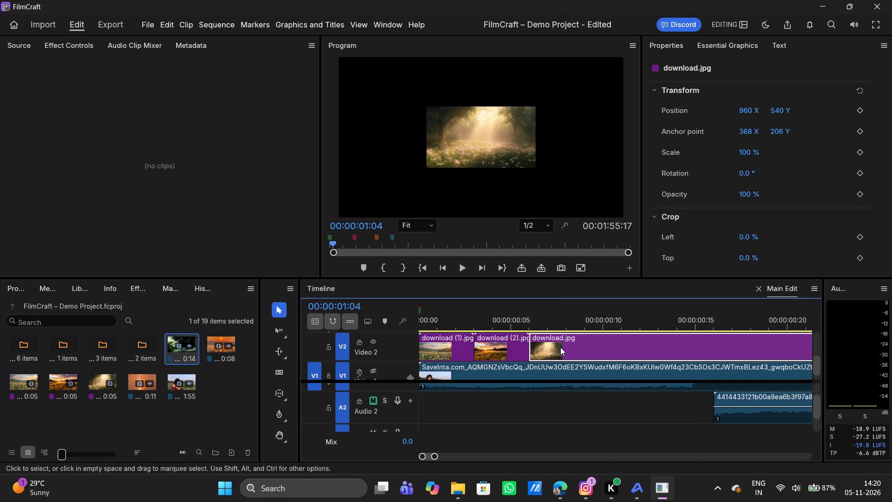
{"action": "left_click", "coordinate": [590, 292]}
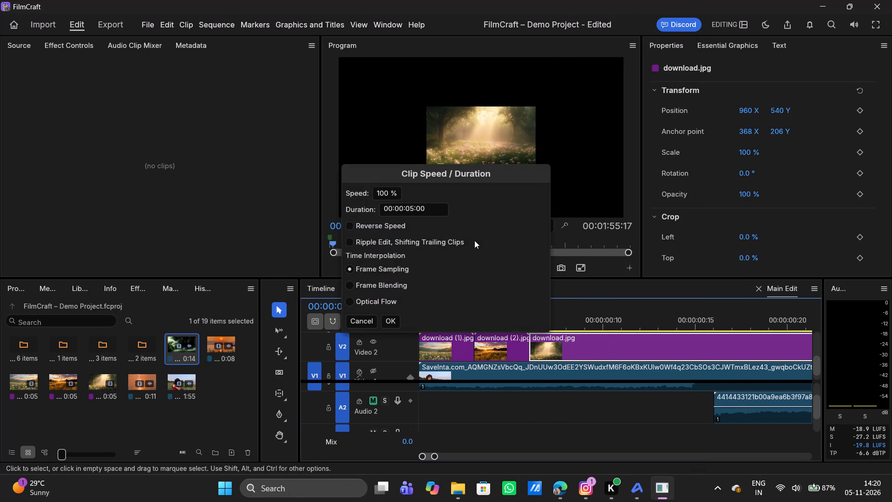
{"action": "key", "text": "Left"}
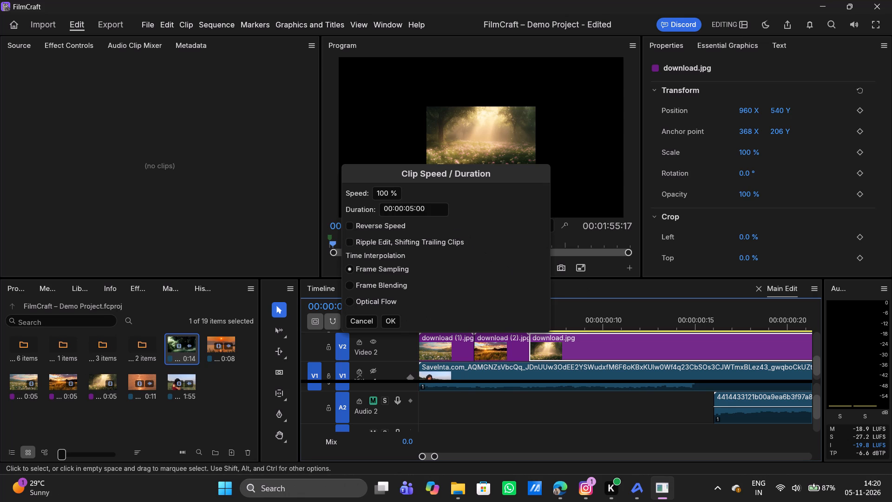
{"action": "left_click", "coordinate": [425, 210]}
{"action": "key", "text": "Left"}
{"action": "key", "text": "Left"}
{"action": "key", "text": "Left"}
{"action": "key", "text": "BackSpace"}
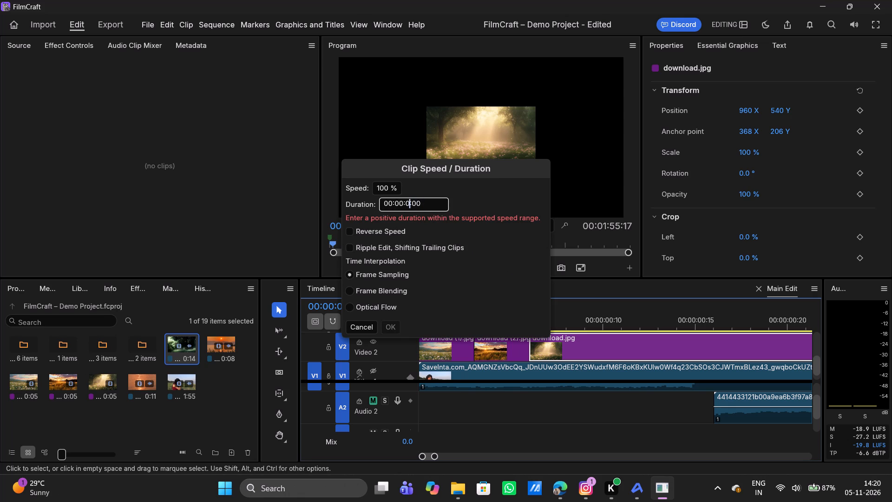
{"action": "key", "text": "0"}
{"action": "key", "text": "Right"}
{"action": "key", "text": "Right"}
{"action": "key", "text": "Right"}
{"action": "key", "text": "Right"}
{"action": "key", "text": "BackSpace"}
{"action": "key", "text": "3"}
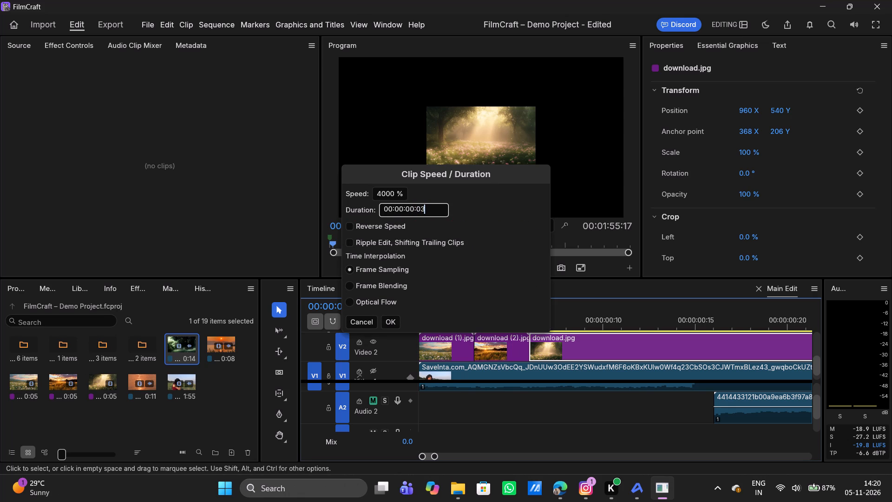
{"action": "left_click", "coordinate": [387, 323]}
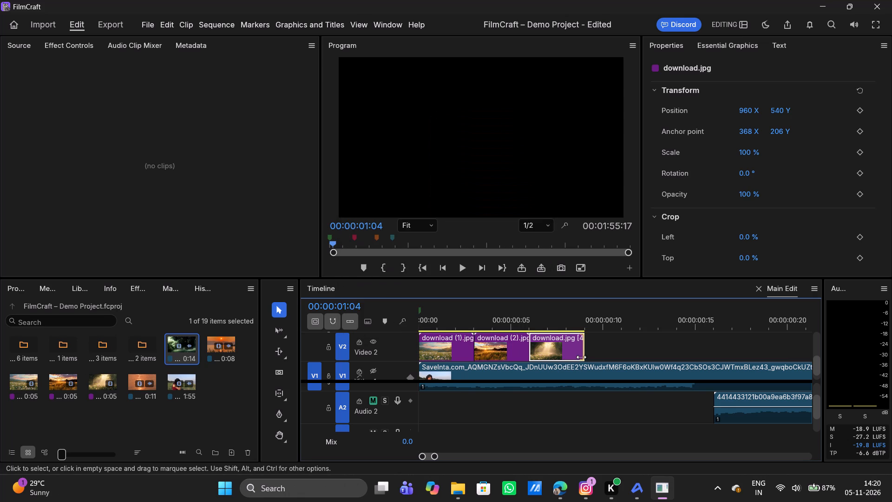
{"action": "left_click_drag", "start_coordinate": [630, 354], "coordinate": [625, 353]}
{"action": "left_click", "coordinate": [563, 350]}
With the playhead at the sequence start, scale the download (1).jpg clip to 274% so it fills the frame.
{"action": "key", "text": "Down"}
{"action": "key", "text": "Down"}
{"action": "key", "text": "Down"}
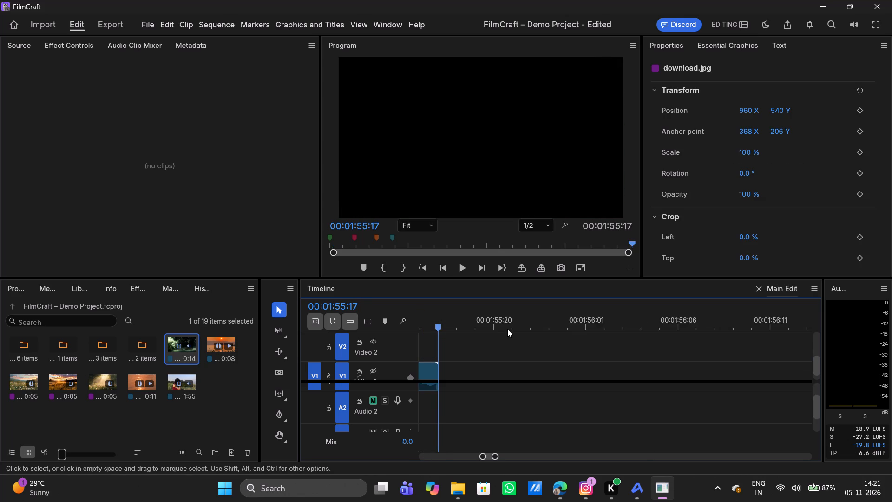
{"action": "key", "text": "Up"}
{"action": "key", "text": "Up"}
{"action": "key", "text": "Up"}
{"action": "key", "text": "Up"}
{"action": "key", "text": "Up"}
{"action": "key", "text": "Up"}
{"action": "key", "text": "Up"}
{"action": "key", "text": "Up"}
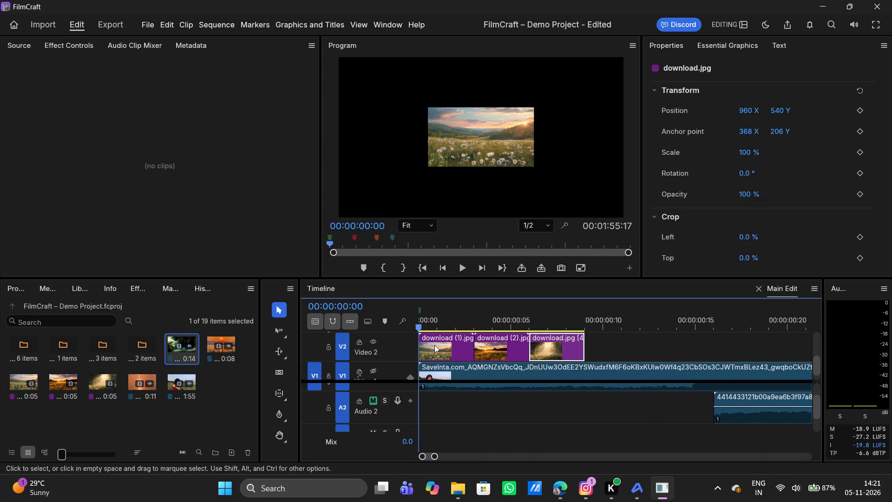
{"action": "left_click", "coordinate": [434, 345]}
{"action": "left_click_drag", "start_coordinate": [749, 150], "coordinate": [891, 164]}
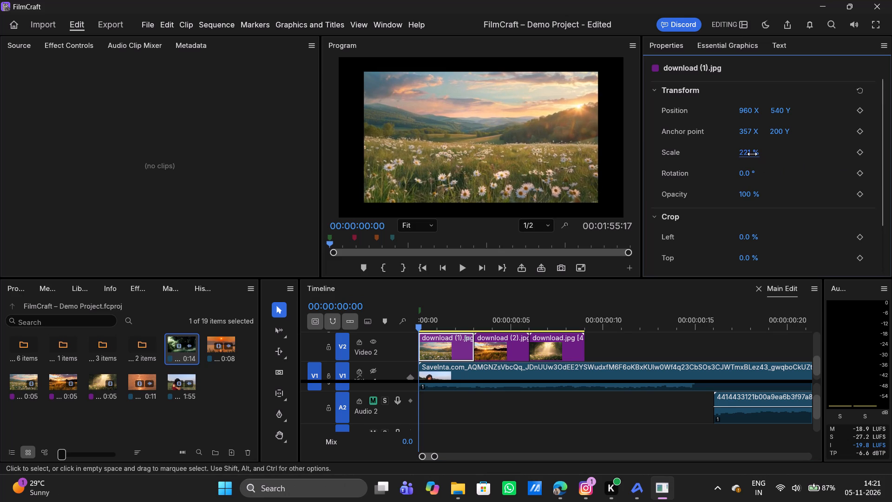
{"action": "left_click_drag", "start_coordinate": [752, 154], "coordinate": [815, 154]}
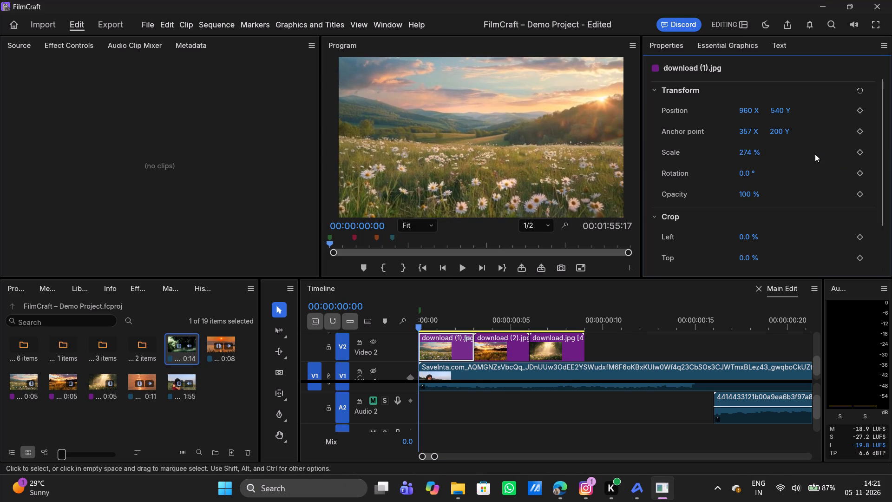
With the playhead at 00:00:00:03, scale the download (2).jpg clip to 266% so it fills the frame.
{"action": "key", "text": "Down"}
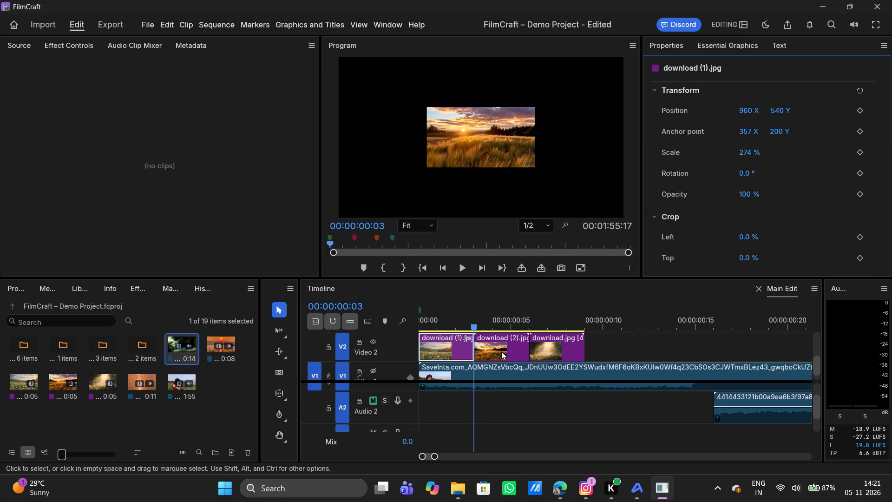
{"action": "left_click", "coordinate": [501, 351]}
{"action": "left_click_drag", "start_coordinate": [744, 152], "coordinate": [891, 155]}
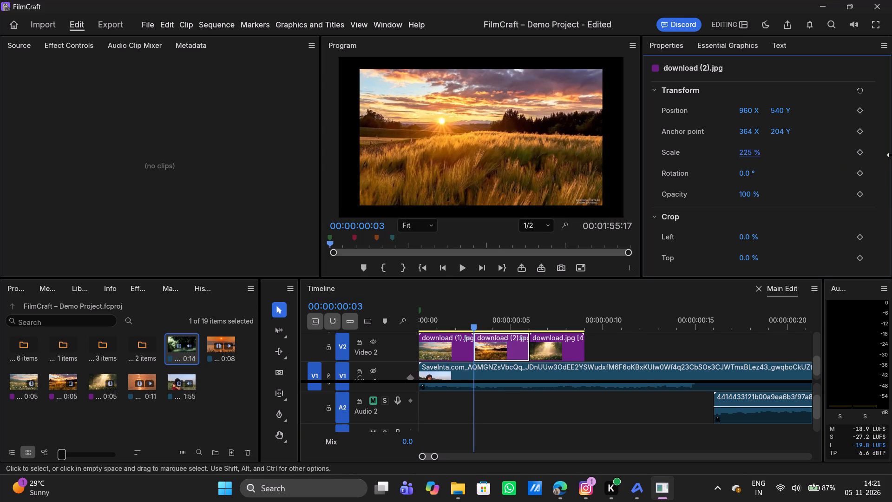
{"action": "left_click_drag", "start_coordinate": [891, 155], "coordinate": [890, 154]}
{"action": "left_click_drag", "start_coordinate": [747, 155], "coordinate": [795, 158]}
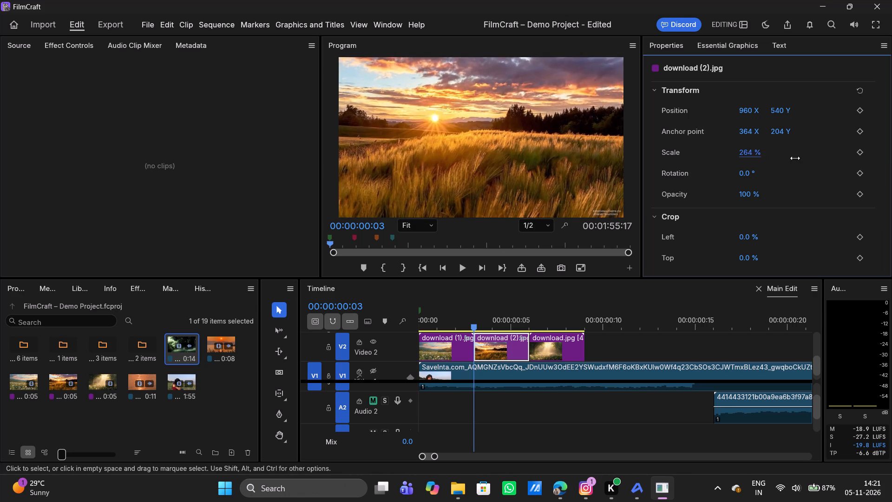
{"action": "left_click_drag", "start_coordinate": [795, 158], "coordinate": [797, 158]}
With the playhead at 00:00:00:06, scale the download.jpg clip to 265% so it fills the frame.
{"action": "key", "text": "Down"}
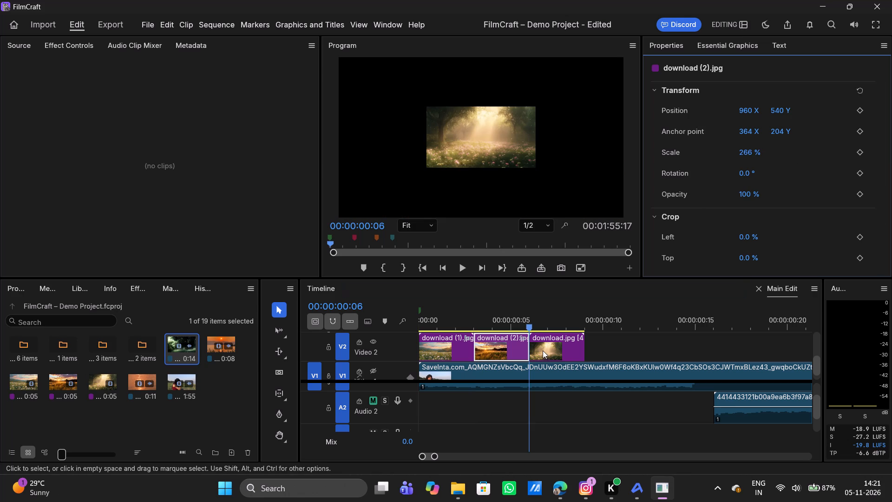
{"action": "left_click", "coordinate": [542, 351]}
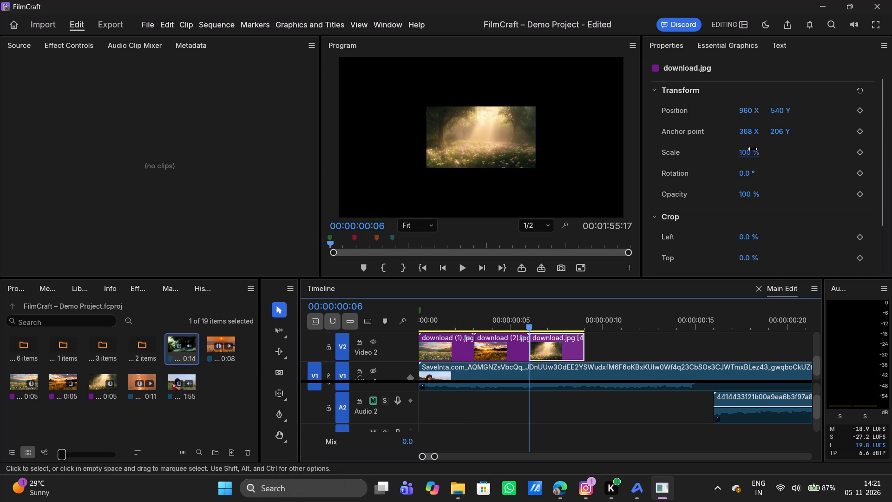
{"action": "left_click_drag", "start_coordinate": [753, 149], "coordinate": [891, 174]}
{"action": "left_click_drag", "start_coordinate": [751, 151], "coordinate": [819, 154]}
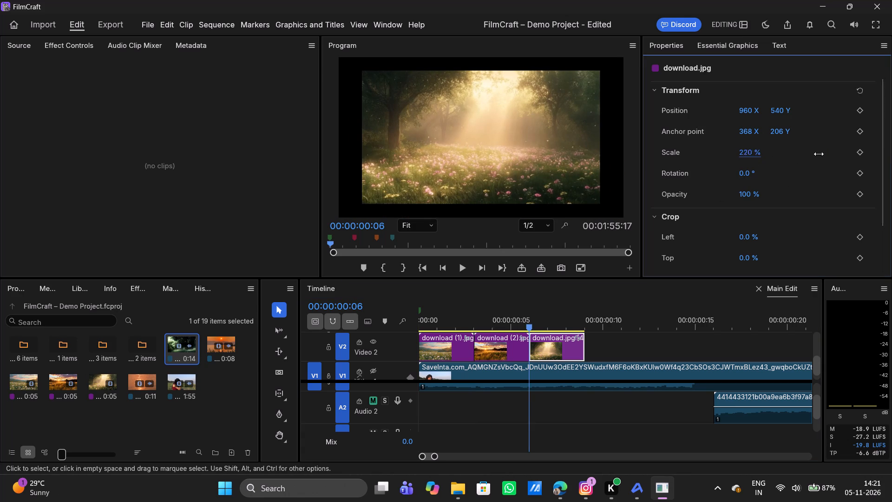
{"action": "left_click_drag", "start_coordinate": [819, 154], "coordinate": [798, 156]}
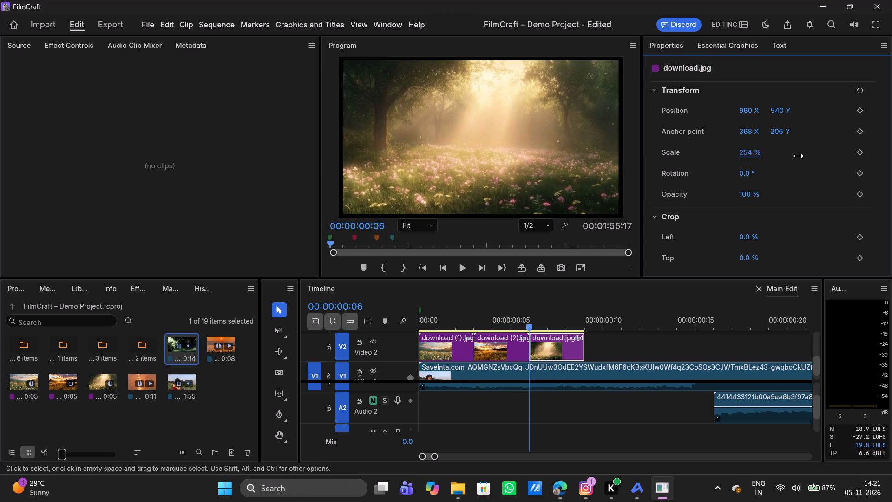
{"action": "left_click_drag", "start_coordinate": [798, 156], "coordinate": [808, 156]}
{"action": "left_click", "coordinate": [622, 350]}
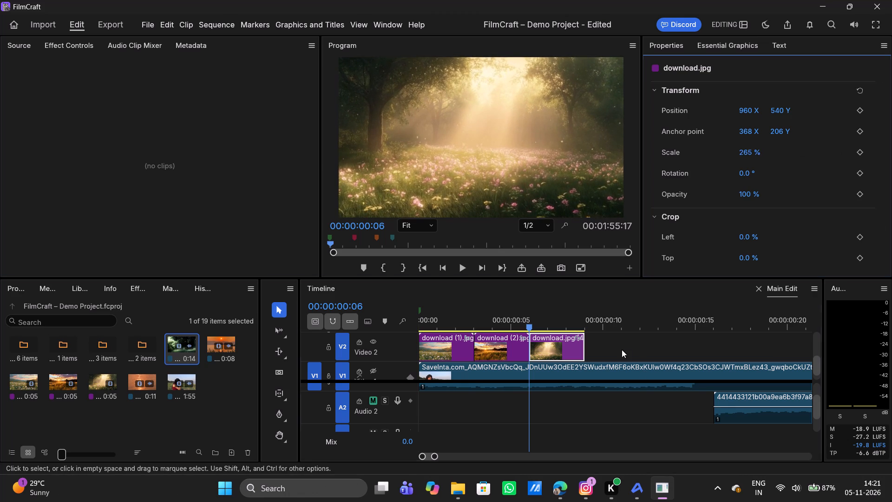
Play the three-image sequence on Video 2 from the sequence start to check its pacing.
{"action": "left_click", "coordinate": [445, 326]}
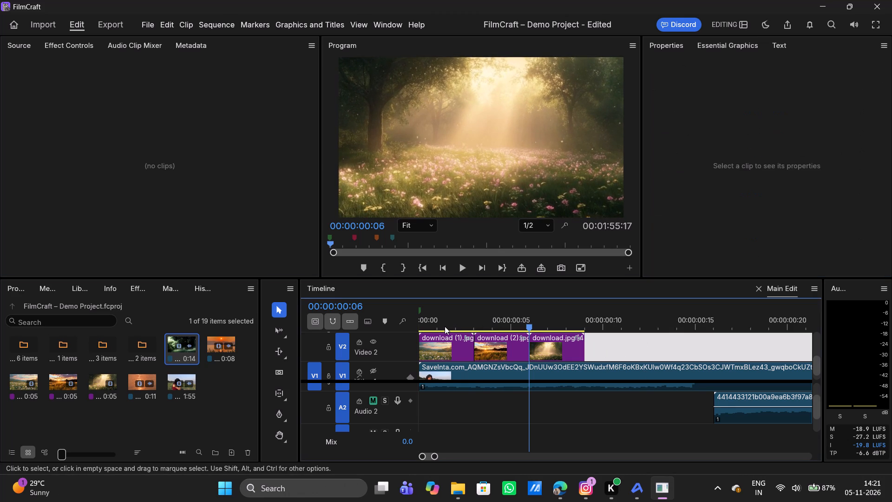
{"action": "key", "text": "Down"}
{"action": "key", "text": "Up"}
{"action": "key", "text": "Up"}
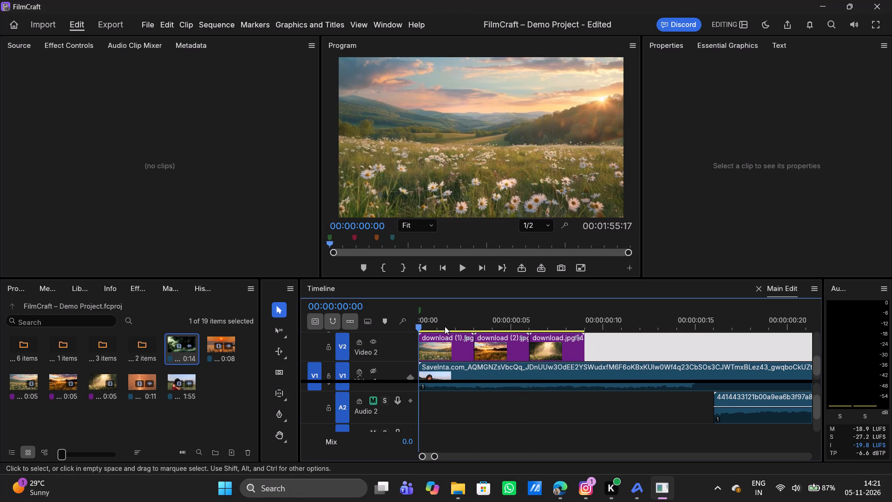
{"action": "key", "text": "space"}
{"action": "key", "text": "space"}
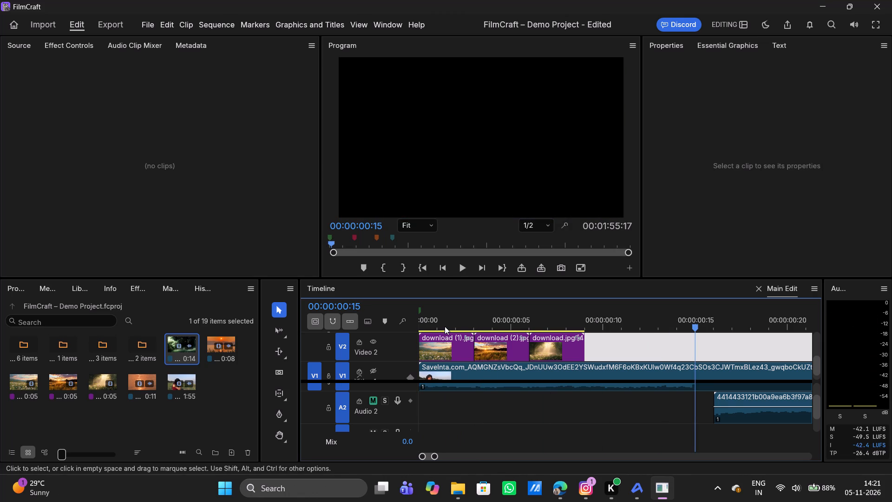
Duplicate the three image clips on Video 2 so the copies start directly after the originals, at 00:00:00:09.
{"action": "left_click_drag", "start_coordinate": [621, 352], "coordinate": [433, 331]}
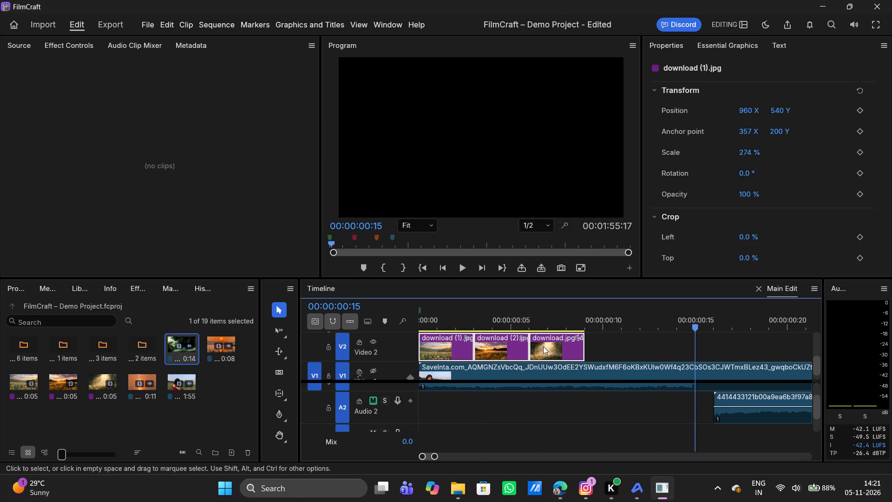
{"action": "left_click_drag", "start_coordinate": [550, 352], "coordinate": [712, 350], "text": "alt"}
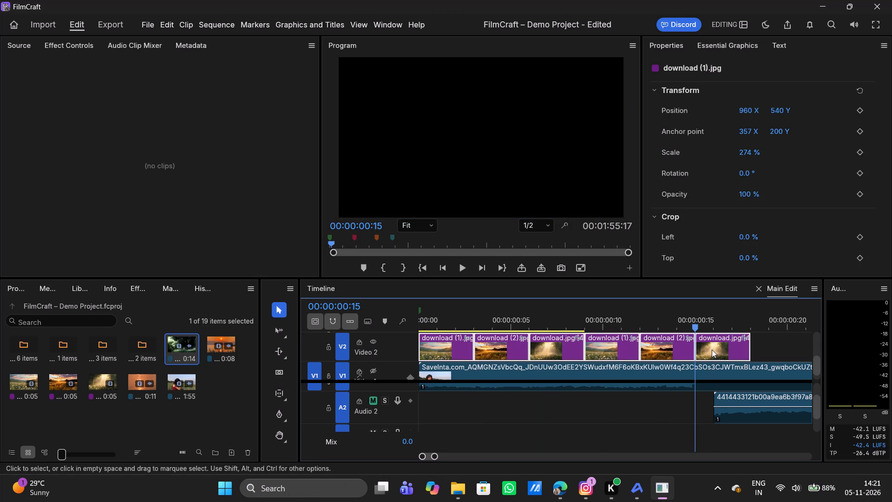
{"action": "left_click_drag", "start_coordinate": [712, 350], "coordinate": [721, 350], "text": "alt"}
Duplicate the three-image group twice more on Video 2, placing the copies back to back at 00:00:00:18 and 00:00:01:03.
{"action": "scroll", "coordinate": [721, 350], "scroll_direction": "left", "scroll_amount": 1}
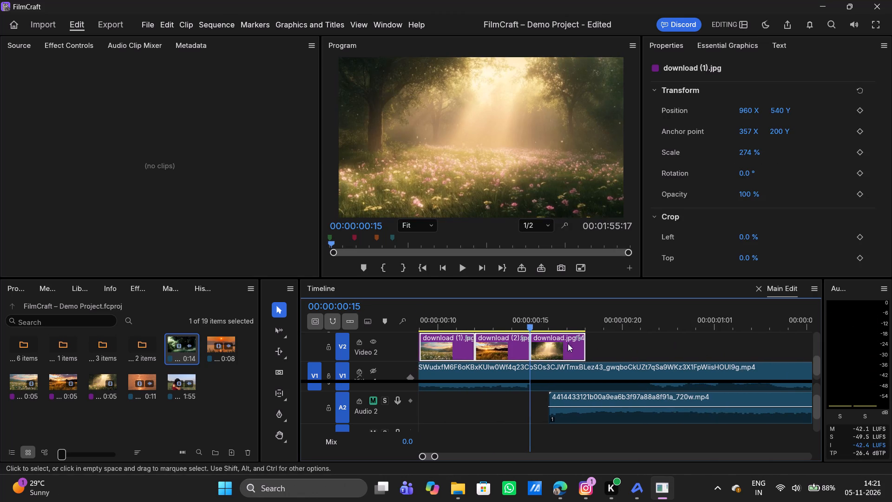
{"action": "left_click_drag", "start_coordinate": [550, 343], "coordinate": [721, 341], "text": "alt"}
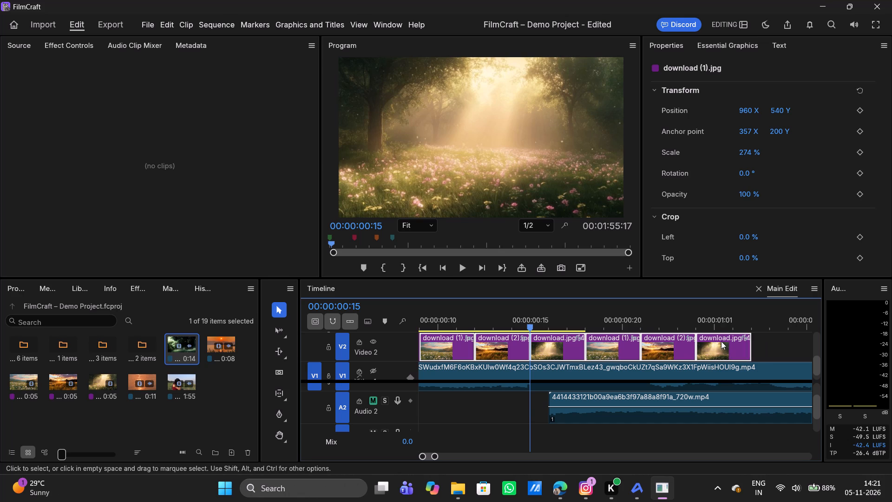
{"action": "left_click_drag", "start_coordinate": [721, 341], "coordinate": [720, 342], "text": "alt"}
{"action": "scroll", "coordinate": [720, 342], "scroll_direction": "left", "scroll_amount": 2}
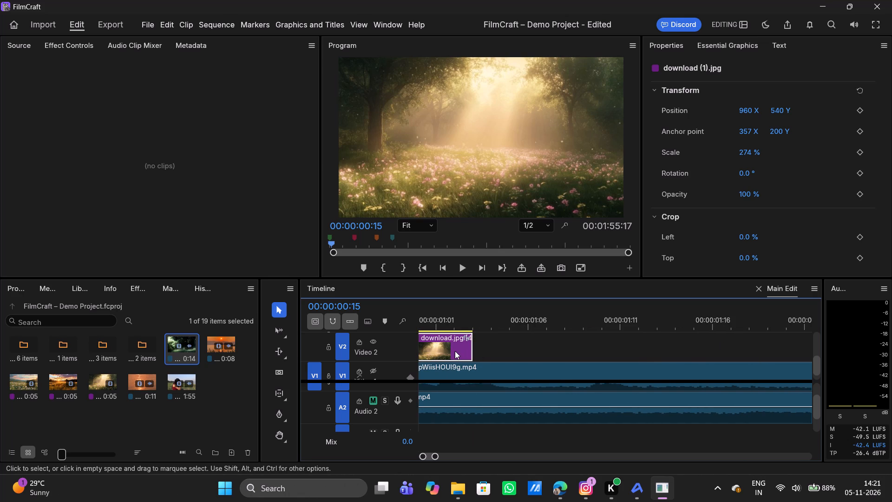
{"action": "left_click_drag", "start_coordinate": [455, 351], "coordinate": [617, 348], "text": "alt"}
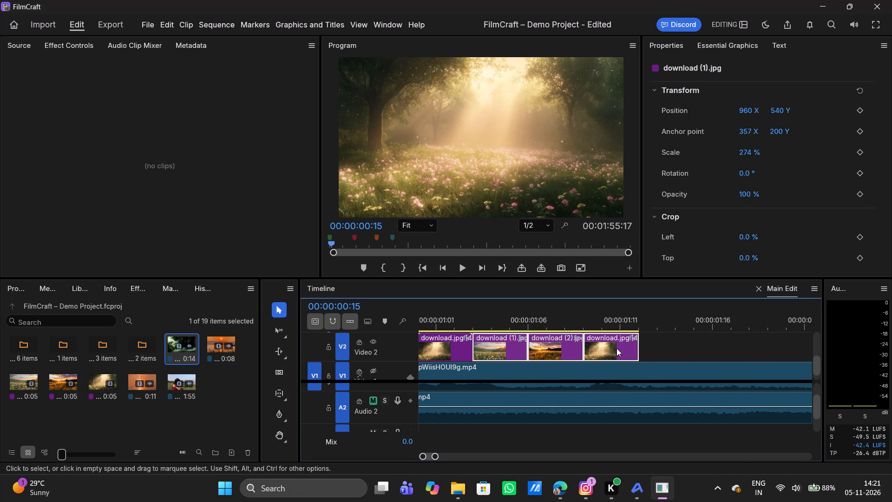
Play the extended run of image clips from the sequence start.
{"action": "scroll", "coordinate": [617, 348], "scroll_direction": "left", "scroll_amount": 2}
{"action": "scroll", "coordinate": [617, 348], "scroll_direction": "right", "scroll_amount": 11}
{"action": "scroll", "coordinate": [617, 348], "scroll_direction": "right", "scroll_amount": 20}
{"action": "scroll", "coordinate": [617, 348], "scroll_direction": "right", "scroll_amount": 20}
{"action": "scroll", "coordinate": [617, 348], "scroll_direction": "right", "scroll_amount": 14}
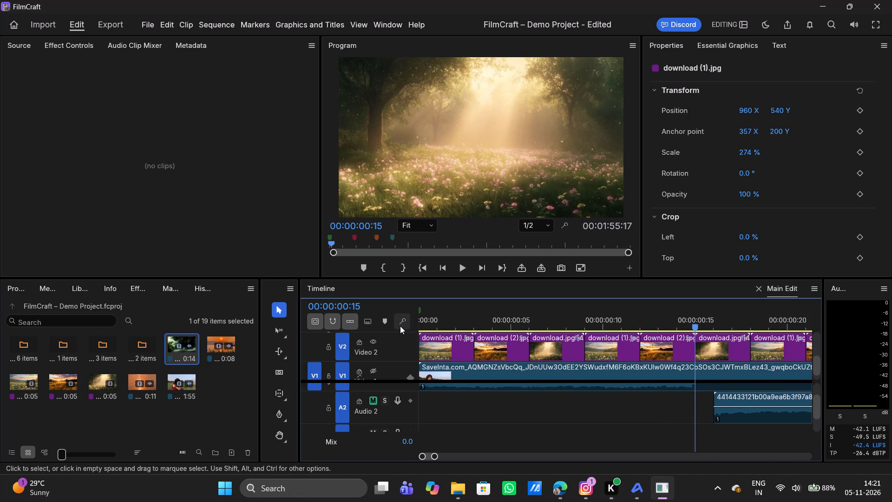
{"action": "key", "text": "Down"}
{"action": "key", "text": "Up"}
{"action": "key", "text": "Up"}
{"action": "key", "text": "Up"}
{"action": "key", "text": "Up"}
{"action": "key", "text": "Up"}
{"action": "key", "text": "Up"}
{"action": "key", "text": "Up"}
{"action": "key", "text": "Up"}
{"action": "key", "text": "Up"}
{"action": "key", "text": "Up"}
{"action": "key", "text": "space"}
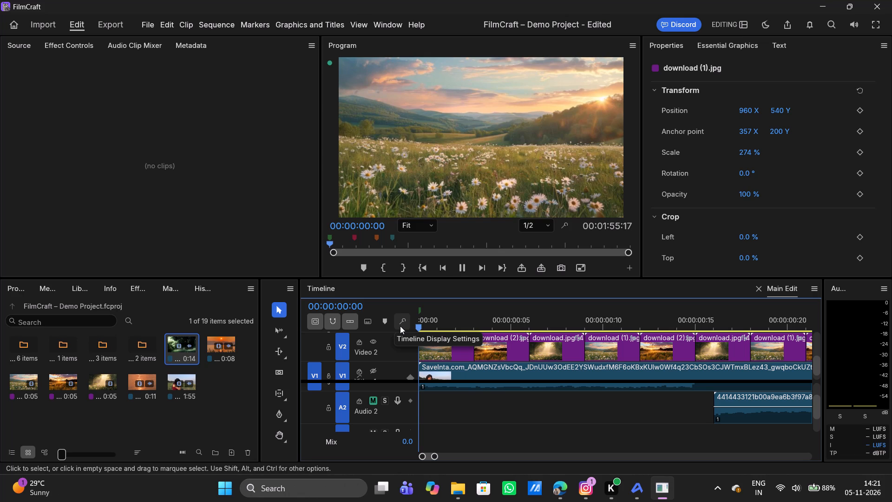
{"action": "key", "text": "space"}
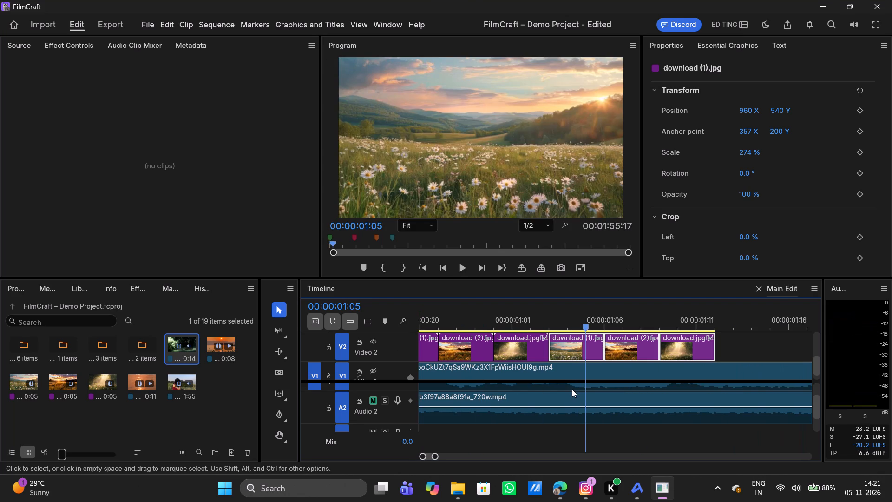
Step through the cuts between the repeated image clips and replay the run from the sequence start.
{"action": "scroll", "coordinate": [572, 389], "scroll_direction": "right", "scroll_amount": 11}
{"action": "key", "text": "Up"}
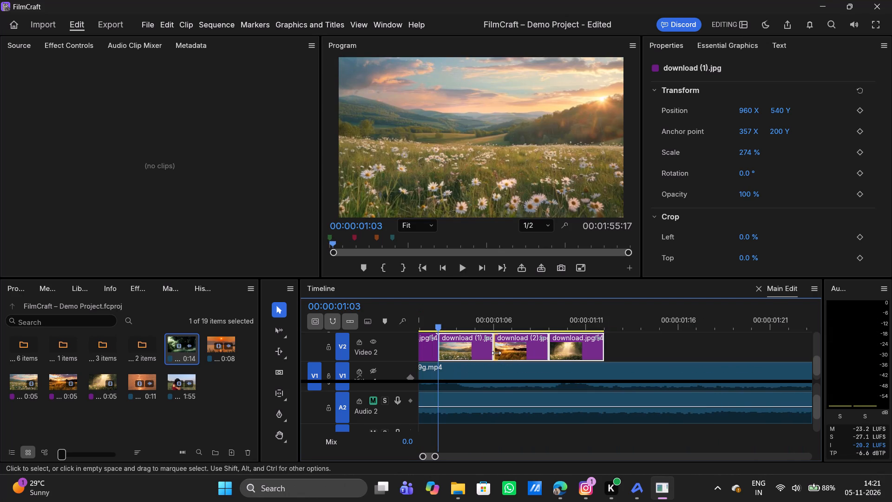
{"action": "key", "text": "Down"}
{"action": "key", "text": "Down"}
{"action": "key", "text": "Down"}
{"action": "key", "text": "Down"}
{"action": "key", "text": "Up"}
{"action": "key", "text": "Up"}
{"action": "key", "text": "Up"}
{"action": "key", "text": "Up"}
{"action": "key", "text": "Up"}
{"action": "key", "text": "Up"}
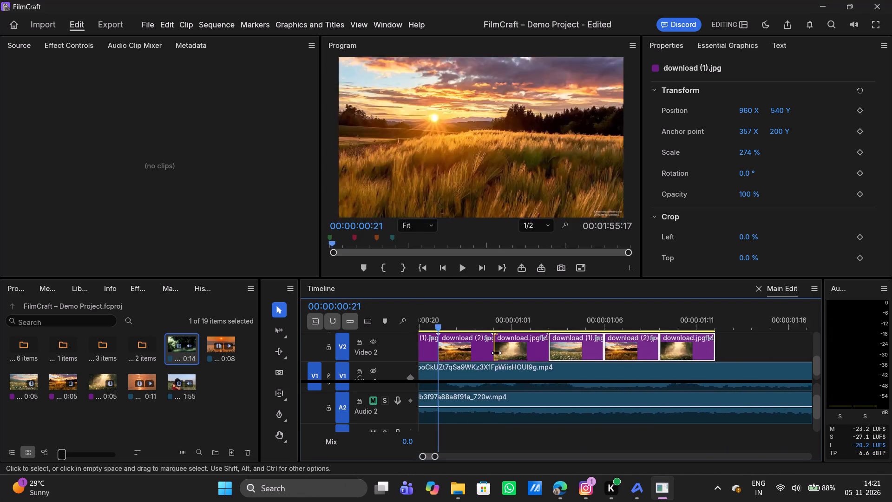
{"action": "key", "text": "Up"}
{"action": "key", "text": "Up"}
{"action": "key", "text": "Up"}
{"action": "key", "text": "Up"}
{"action": "key", "text": "Up"}
{"action": "key", "text": "Up"}
{"action": "key", "text": "Up"}
{"action": "key", "text": "Up"}
{"action": "key", "text": "Up"}
{"action": "key", "text": "Up"}
{"action": "key", "text": "Up"}
{"action": "key", "text": "Up"}
{"action": "key", "text": "space"}
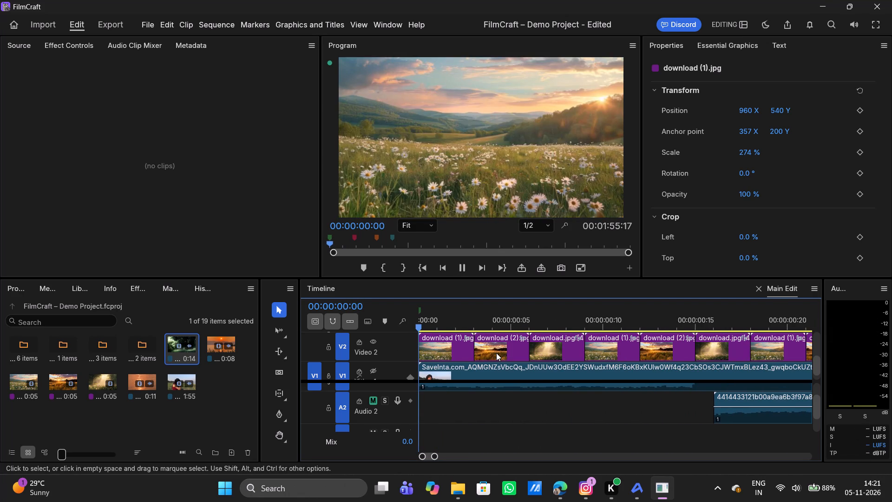
{"action": "key", "text": "space"}
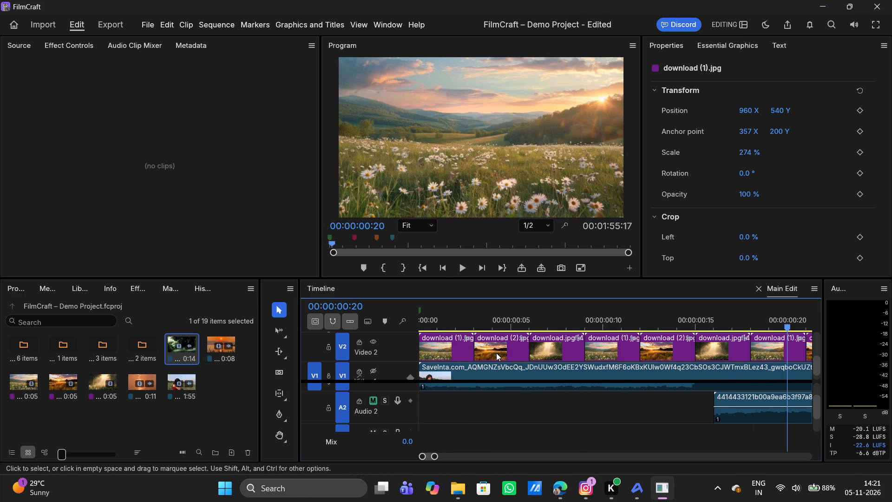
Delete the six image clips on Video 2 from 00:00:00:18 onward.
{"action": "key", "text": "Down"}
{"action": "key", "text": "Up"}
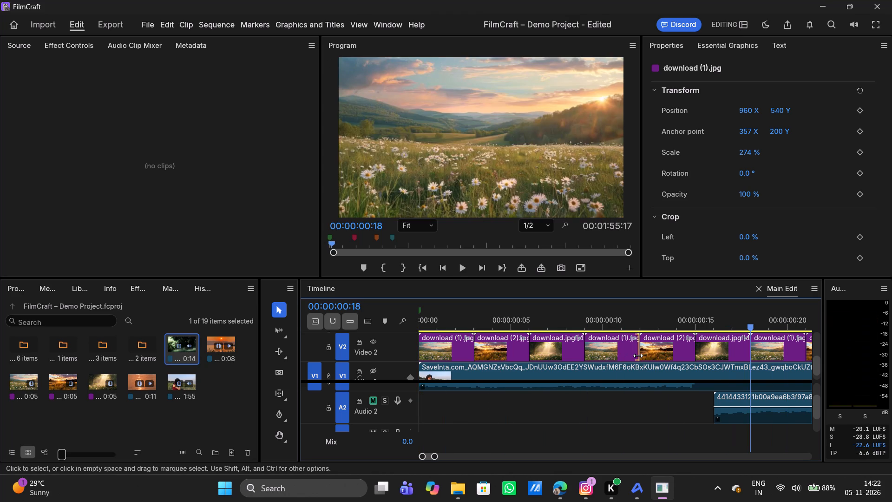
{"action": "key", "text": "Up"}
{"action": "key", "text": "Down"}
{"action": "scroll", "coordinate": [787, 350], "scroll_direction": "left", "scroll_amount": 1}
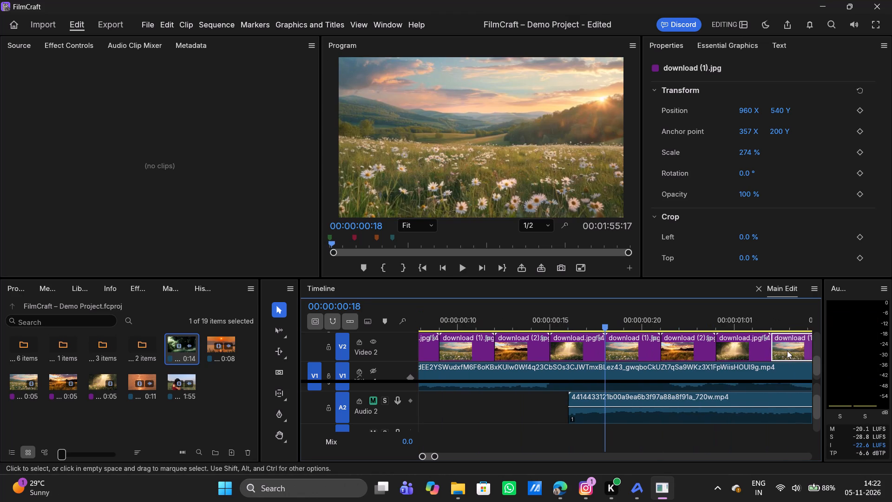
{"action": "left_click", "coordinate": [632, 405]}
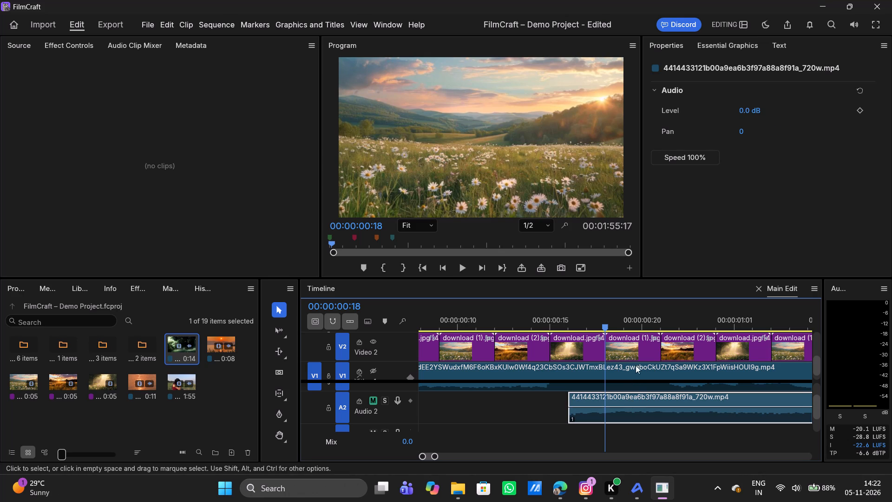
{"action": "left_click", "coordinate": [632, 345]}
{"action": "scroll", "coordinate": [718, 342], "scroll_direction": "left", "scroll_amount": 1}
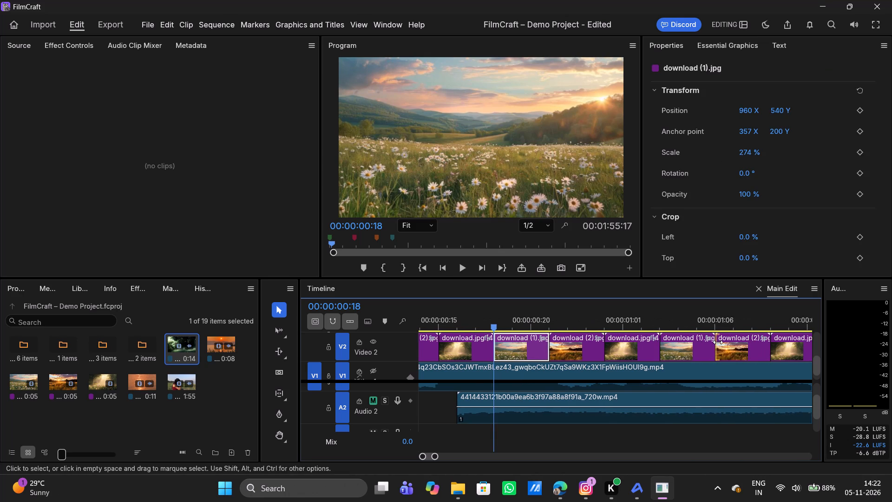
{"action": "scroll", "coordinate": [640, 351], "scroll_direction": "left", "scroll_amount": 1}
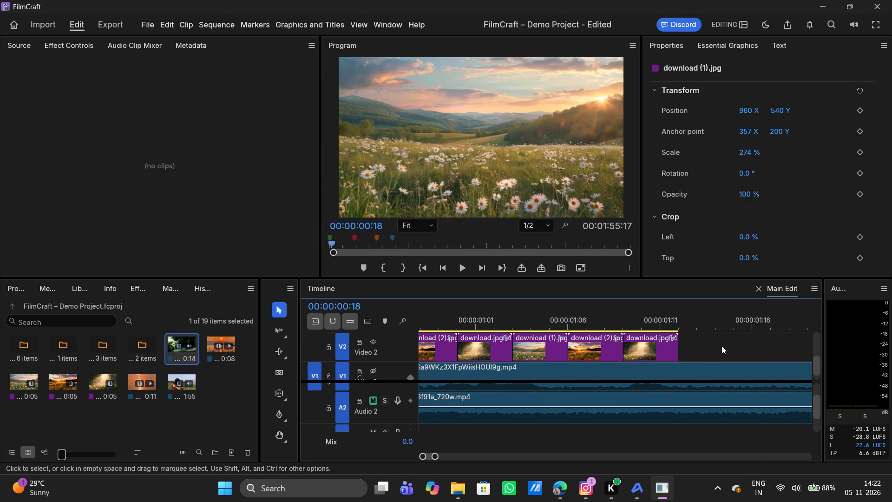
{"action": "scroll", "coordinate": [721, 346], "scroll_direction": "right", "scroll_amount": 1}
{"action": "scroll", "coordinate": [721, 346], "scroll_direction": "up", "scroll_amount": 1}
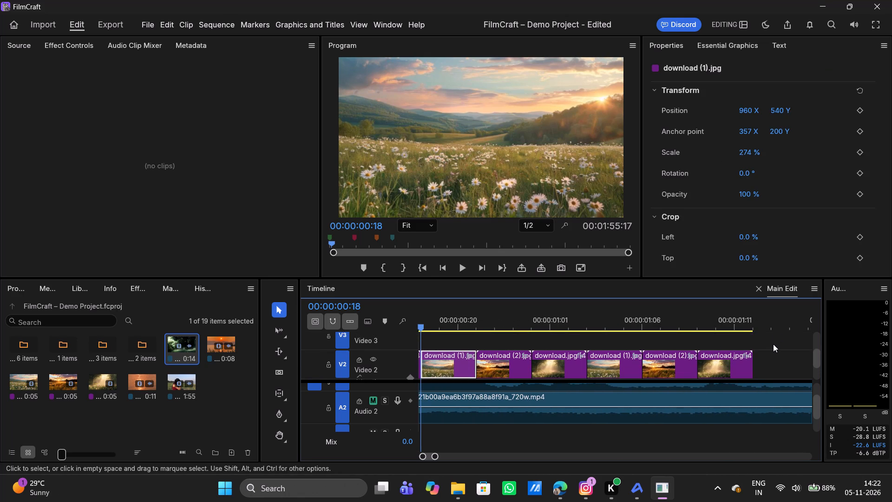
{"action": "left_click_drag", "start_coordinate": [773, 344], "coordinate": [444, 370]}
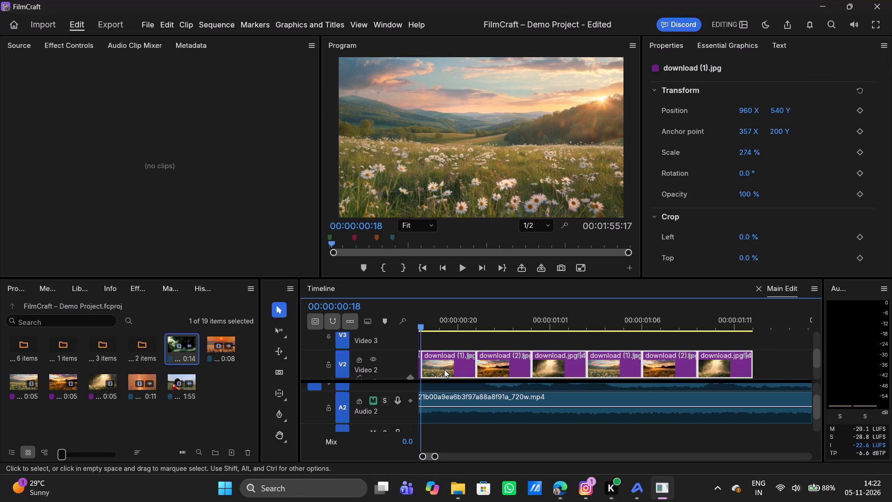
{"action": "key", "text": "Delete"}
{"action": "scroll", "coordinate": [444, 370], "scroll_direction": "left", "scroll_amount": 6}
{"action": "scroll", "coordinate": [788, 354], "scroll_direction": "left", "scroll_amount": 6}
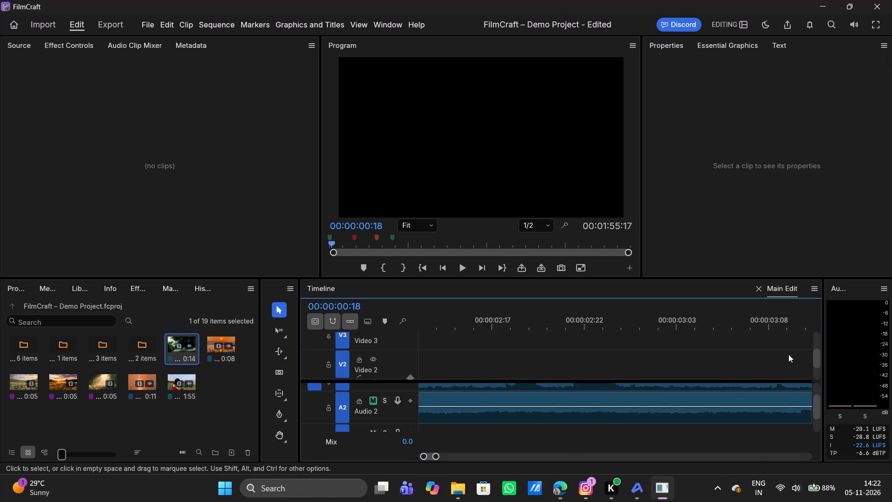
{"action": "scroll", "coordinate": [788, 354], "scroll_direction": "left", "scroll_amount": 18}
{"action": "scroll", "coordinate": [575, 353], "scroll_direction": "right", "scroll_amount": 1, "text": "alt"}
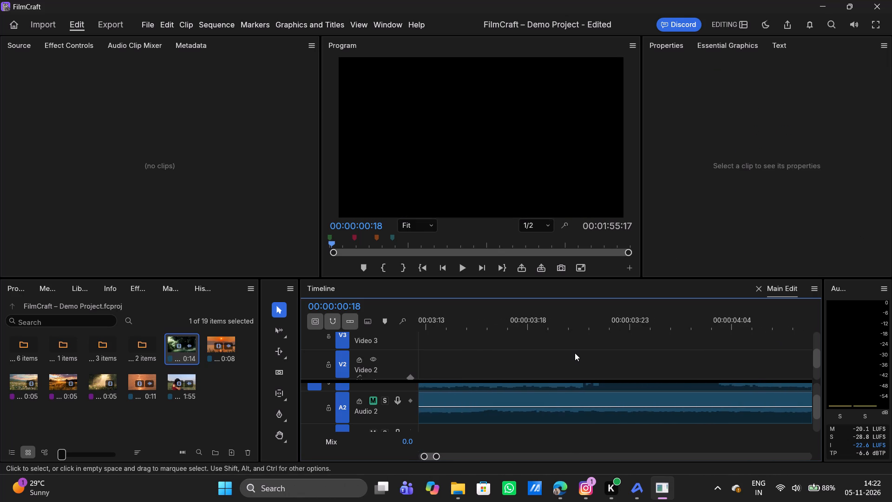
{"action": "scroll", "coordinate": [575, 353], "scroll_direction": "down", "scroll_amount": 2, "text": "alt"}
{"action": "scroll", "coordinate": [575, 353], "scroll_direction": "right", "scroll_amount": 2}
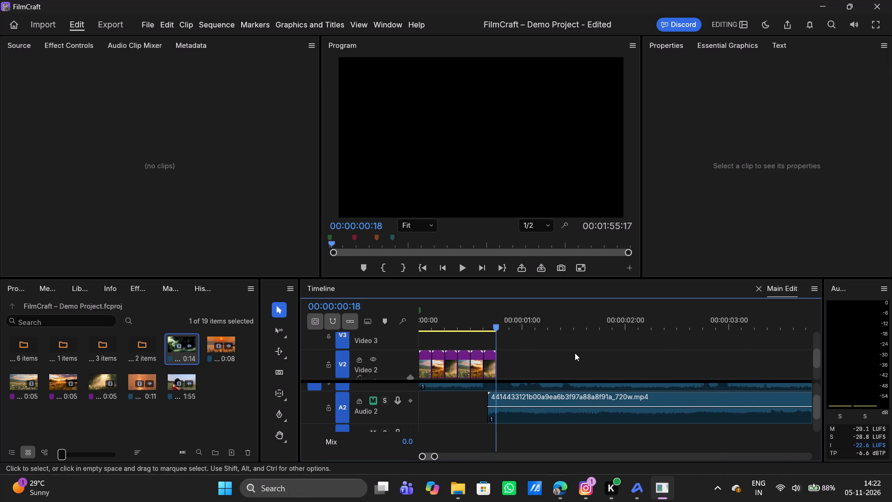
{"action": "right_click", "coordinate": [575, 353]}
{"action": "scroll", "coordinate": [575, 353], "scroll_direction": "left", "scroll_amount": 4}
{"action": "left_click", "coordinate": [546, 341]}
{"action": "scroll", "coordinate": [546, 341], "scroll_direction": "left", "scroll_amount": 3}
{"action": "left_click", "coordinate": [741, 363]}
{"action": "left_click_drag", "start_coordinate": [741, 363], "coordinate": [566, 354]}
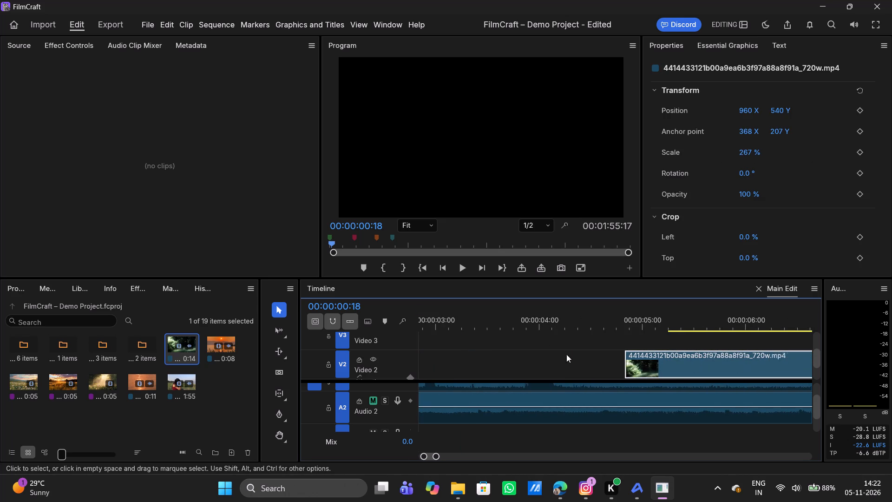
{"action": "left_click_drag", "start_coordinate": [566, 354], "coordinate": [392, 357]}
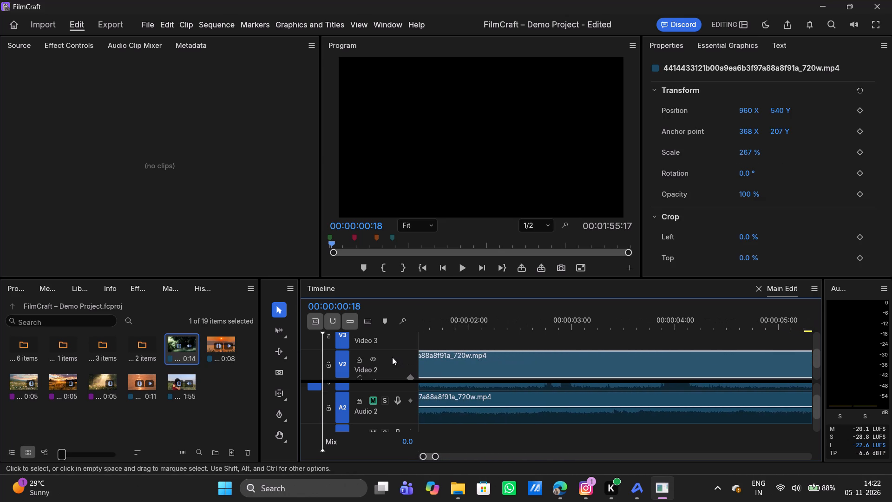
{"action": "left_click_drag", "start_coordinate": [392, 357], "coordinate": [512, 358]}
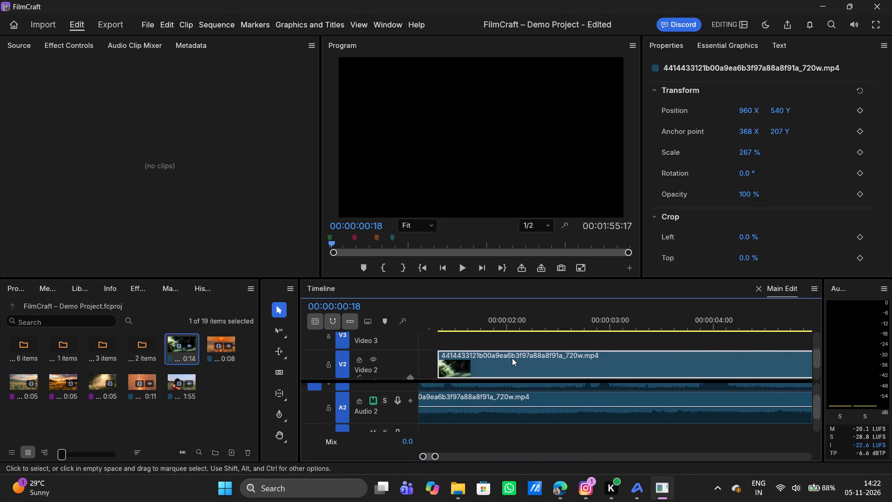
{"action": "scroll", "coordinate": [512, 358], "scroll_direction": "right", "scroll_amount": 3}
{"action": "left_click_drag", "start_coordinate": [605, 355], "coordinate": [548, 359]}
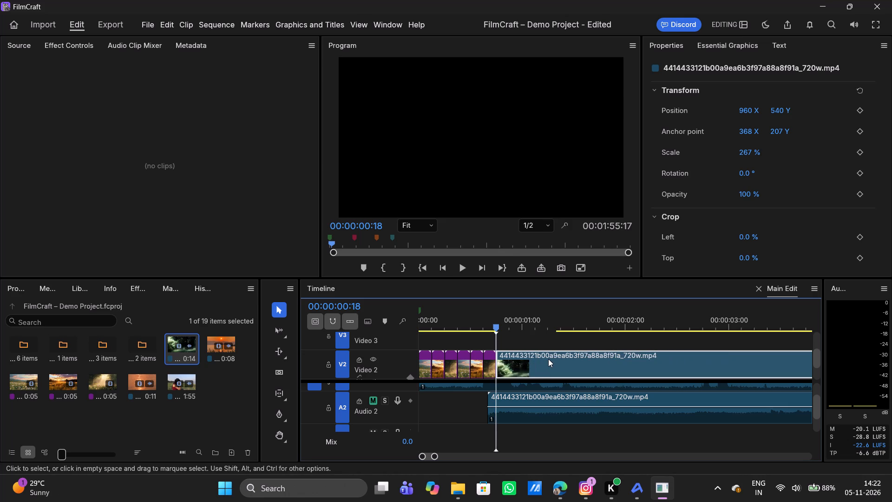
{"action": "left_click", "coordinate": [590, 337]}
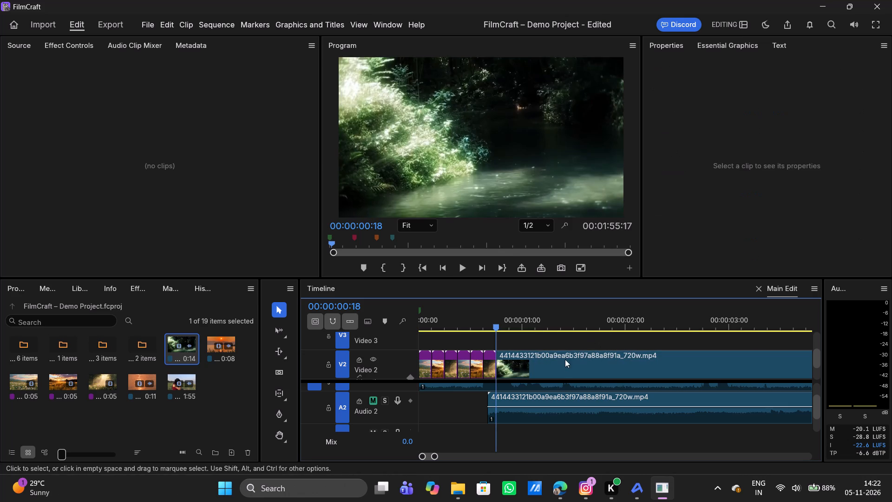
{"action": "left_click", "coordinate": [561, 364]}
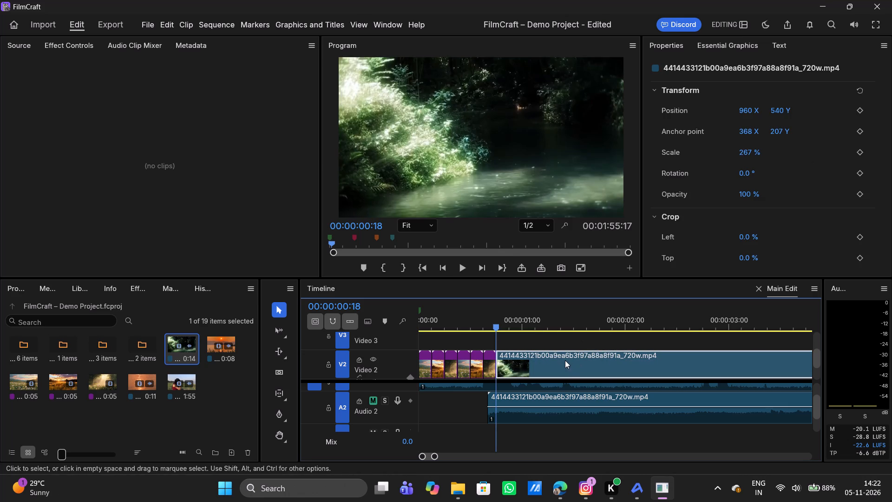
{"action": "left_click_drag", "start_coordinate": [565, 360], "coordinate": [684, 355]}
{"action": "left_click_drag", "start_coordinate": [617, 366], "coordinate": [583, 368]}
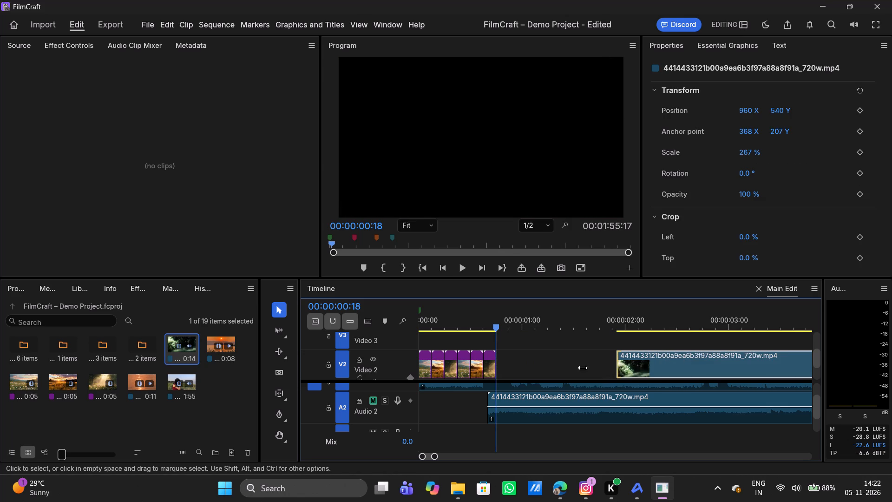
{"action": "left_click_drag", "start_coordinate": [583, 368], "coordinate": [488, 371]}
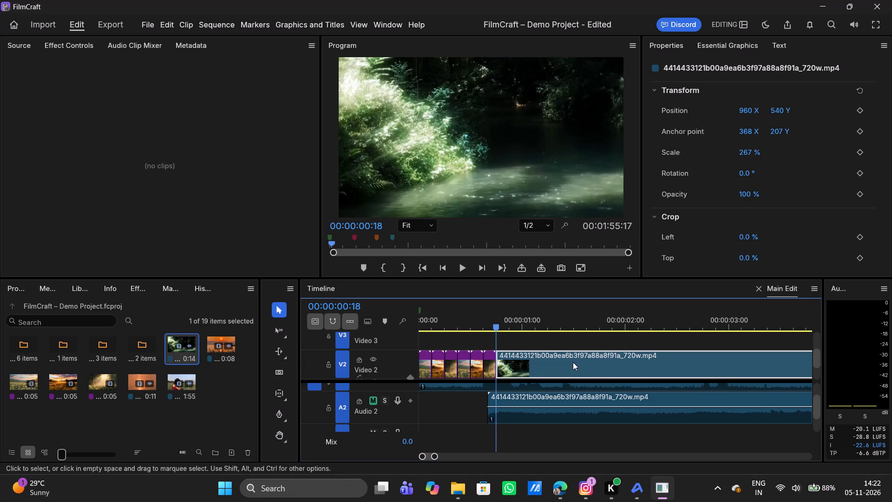
Delete the nature video clip from Video 2, leaving only the image clips there.
{"action": "left_click_drag", "start_coordinate": [573, 362], "coordinate": [659, 358]}
{"action": "key", "text": "Delete"}
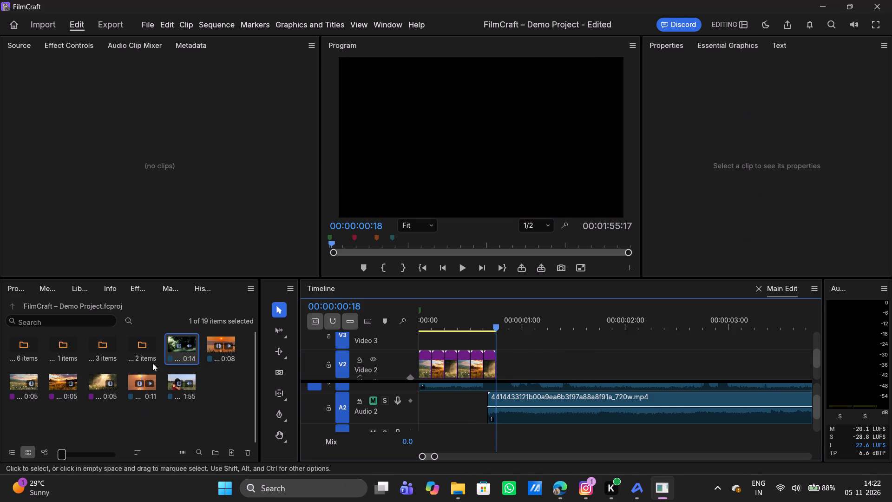
{"action": "left_click_drag", "start_coordinate": [171, 347], "coordinate": [521, 363]}
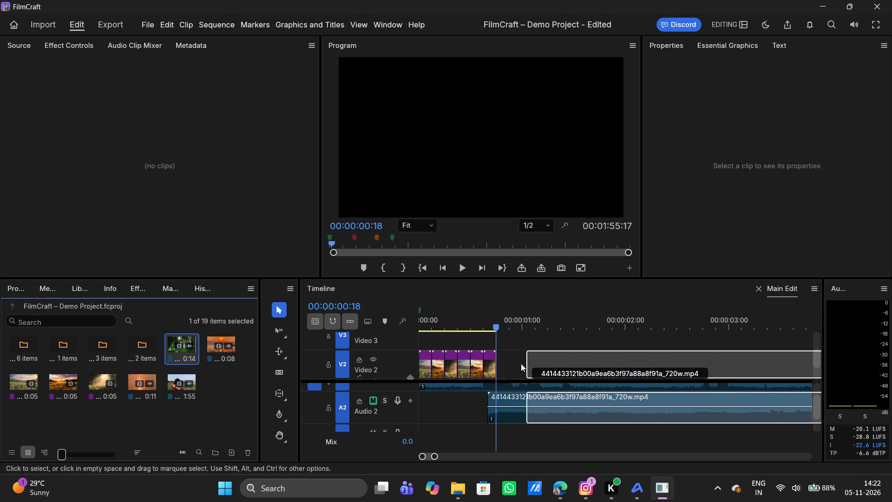
{"action": "left_click_drag", "start_coordinate": [521, 363], "coordinate": [495, 364]}
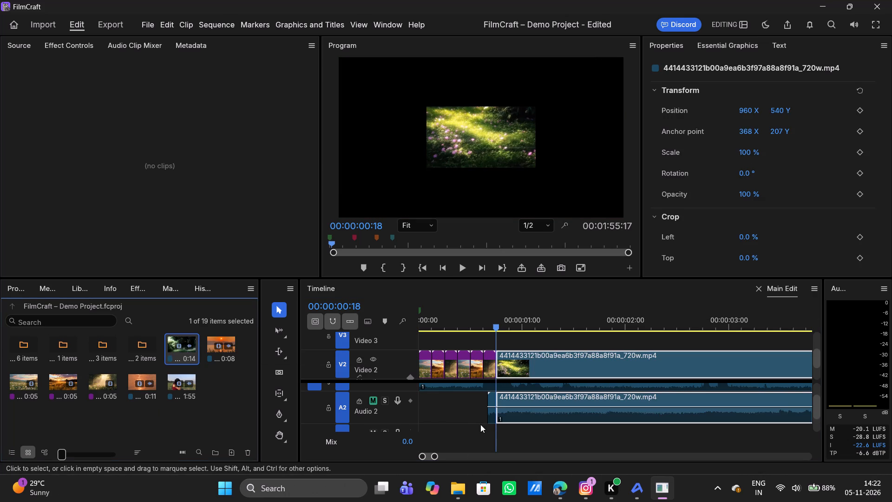
Delete the leftover sliver of old audio on Audio 2 just before 00:00:00:18.
{"action": "left_click", "coordinate": [490, 417]}
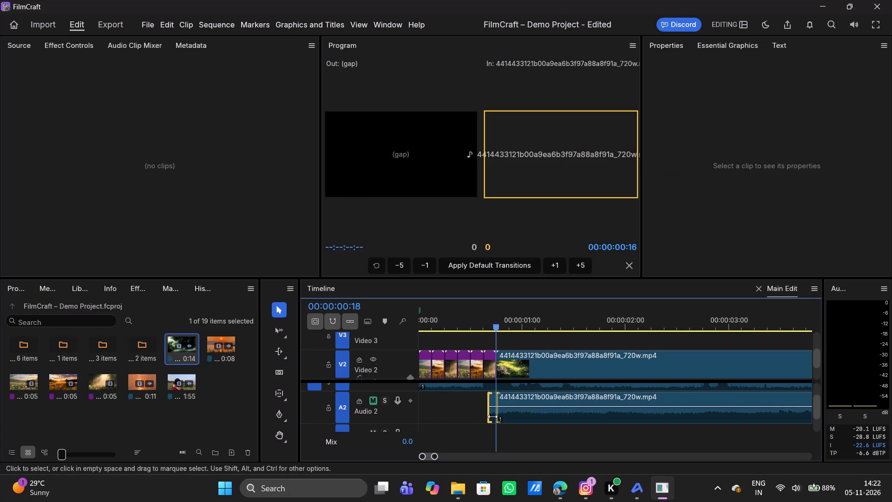
{"action": "left_click", "coordinate": [491, 416]}
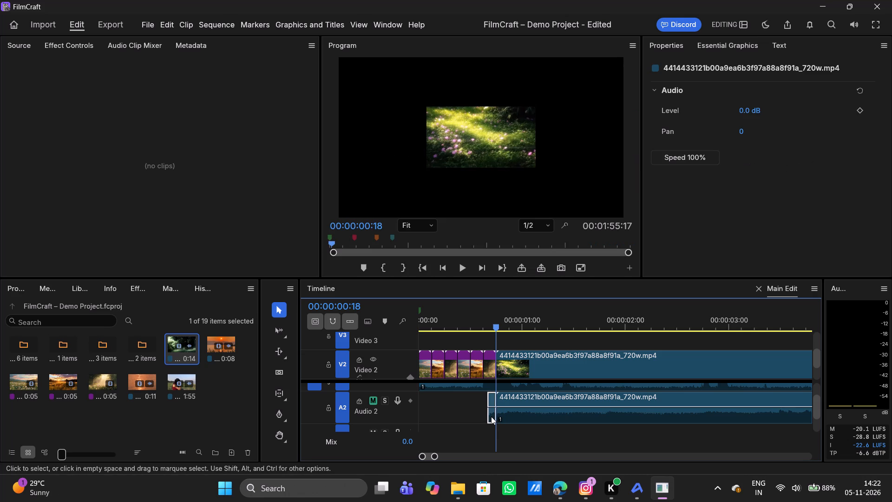
{"action": "key", "text": "Delete"}
Scale the new nature video on Video 2 to 267 % to fill the frame.
{"action": "left_click", "coordinate": [545, 364]}
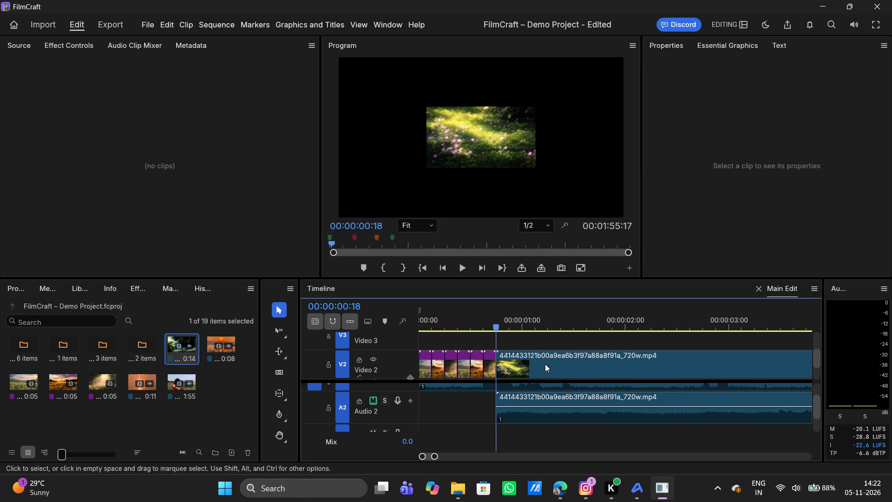
{"action": "left_click_drag", "start_coordinate": [743, 148], "coordinate": [891, 145]}
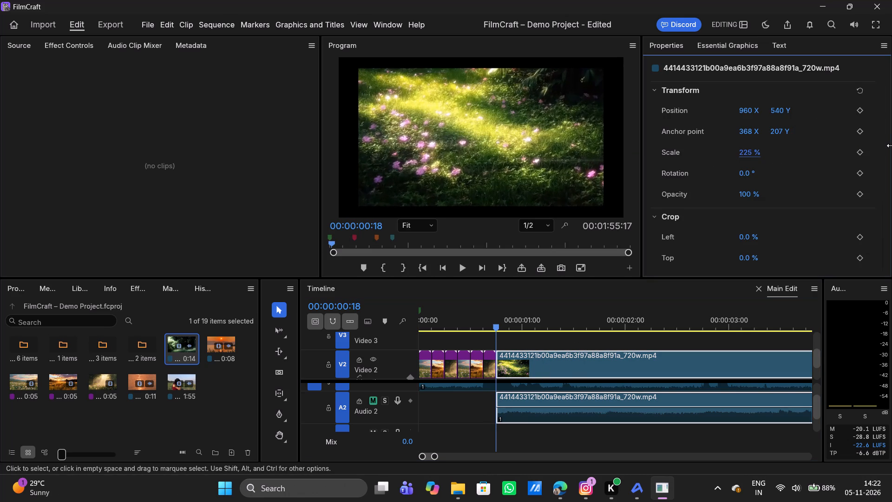
{"action": "left_click_drag", "start_coordinate": [891, 145], "coordinate": [891, 145]}
{"action": "left_click_drag", "start_coordinate": [748, 149], "coordinate": [787, 150]}
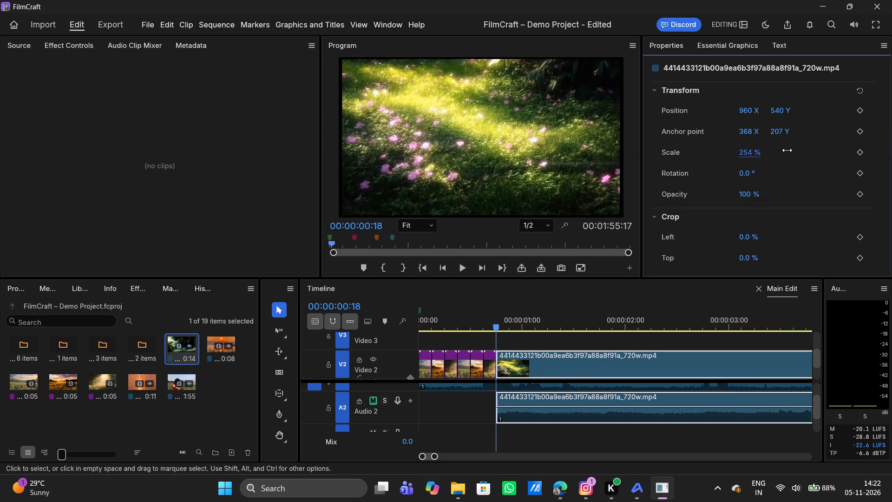
{"action": "left_click_drag", "start_coordinate": [787, 150], "coordinate": [800, 151]}
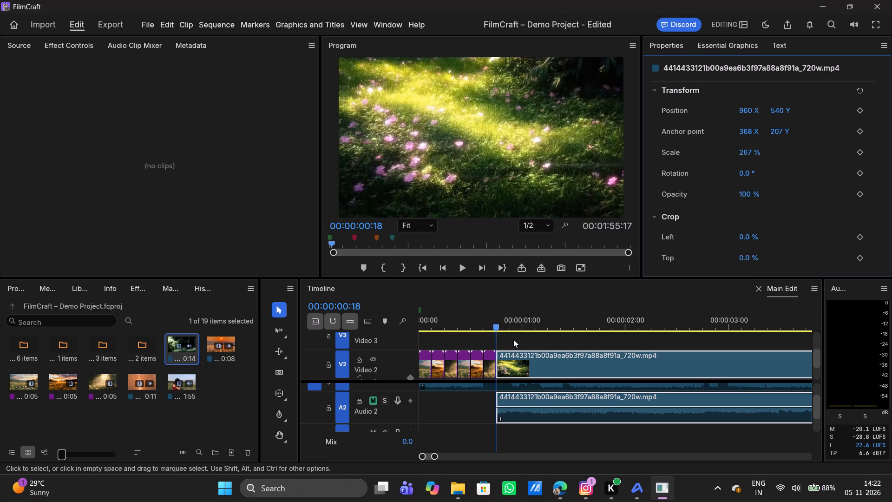
Play Main Edit from the sequence start through the images and into the nature video.
{"action": "key", "text": "Down"}
{"action": "key", "text": "Up"}
{"action": "key", "text": "Up"}
{"action": "key", "text": "Up"}
{"action": "key", "text": "Up"}
{"action": "key", "text": "Up"}
{"action": "key", "text": "Up"}
{"action": "key", "text": "Up"}
{"action": "key", "text": "Up"}
{"action": "key", "text": "Up"}
{"action": "key", "text": "Up"}
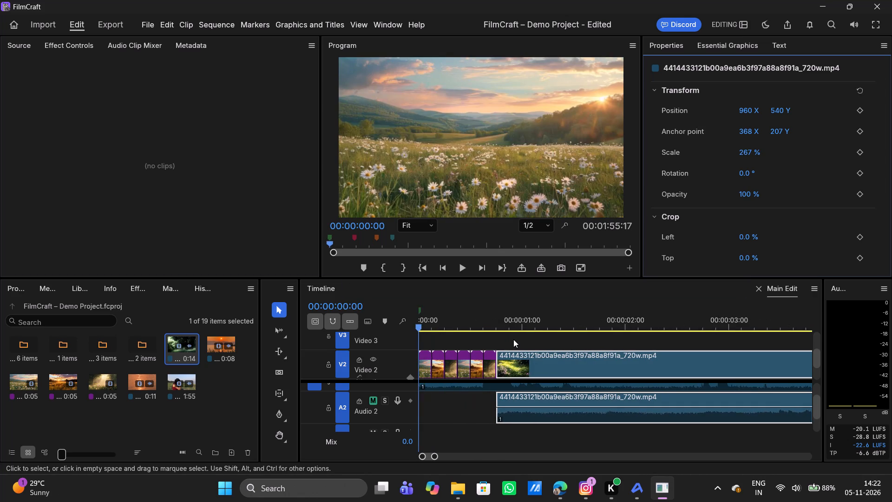
{"action": "key", "text": "Up"}
{"action": "key", "text": "Up"}
{"action": "key", "text": "Up"}
{"action": "key", "text": "space"}
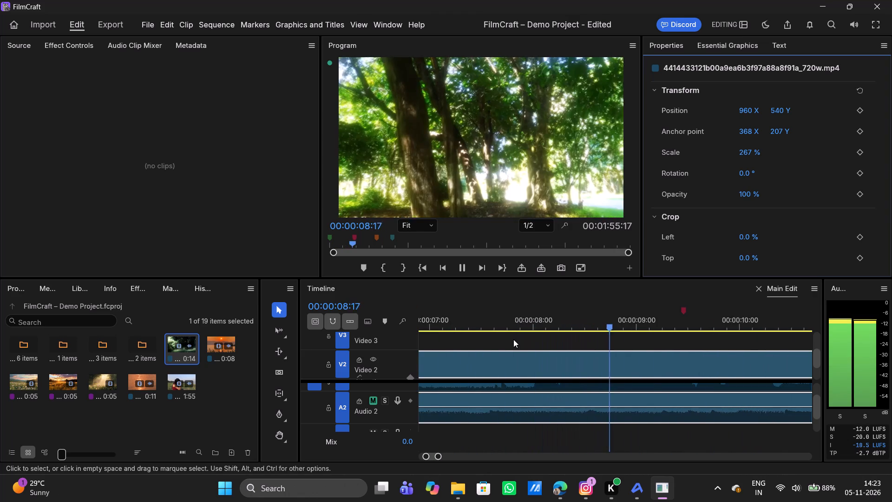
{"action": "key", "text": "space"}
Replay the transition from the last images into the nature video, including from 00:00:00:12.
{"action": "key", "text": "Down"}
{"action": "key", "text": "Up"}
{"action": "key", "text": "Up"}
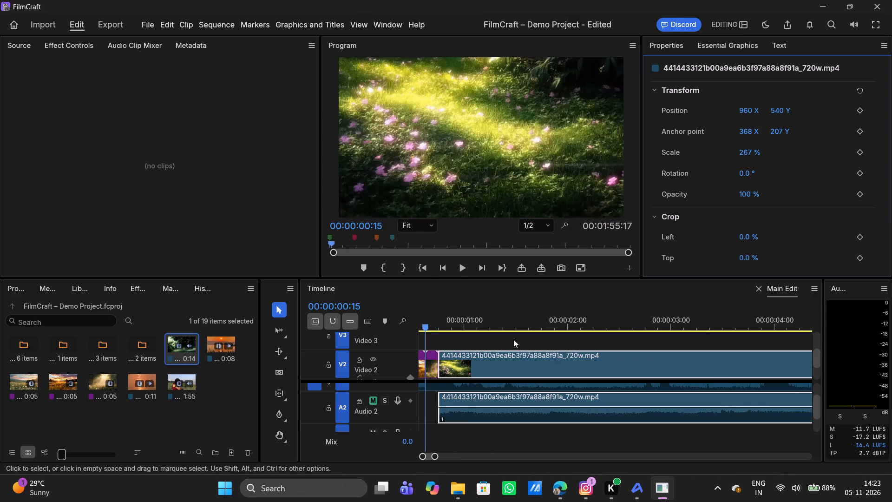
{"action": "key", "text": "Up"}
{"action": "key", "text": "Up"}
{"action": "key", "text": "space"}
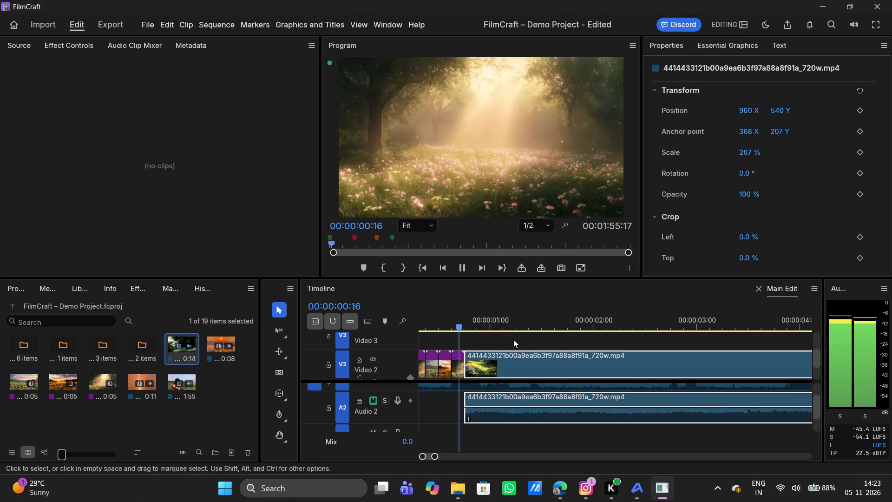
{"action": "key", "text": "space"}
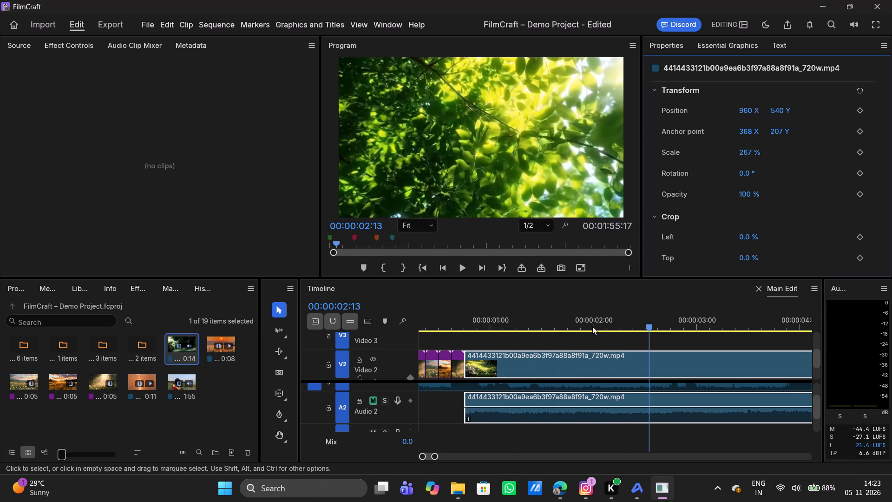
{"action": "left_click", "coordinate": [565, 325]}
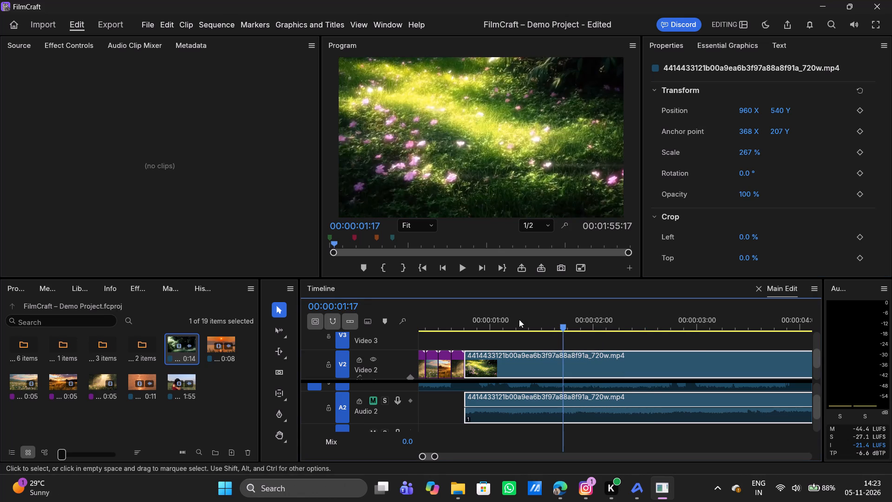
{"action": "left_click", "coordinate": [439, 329]}
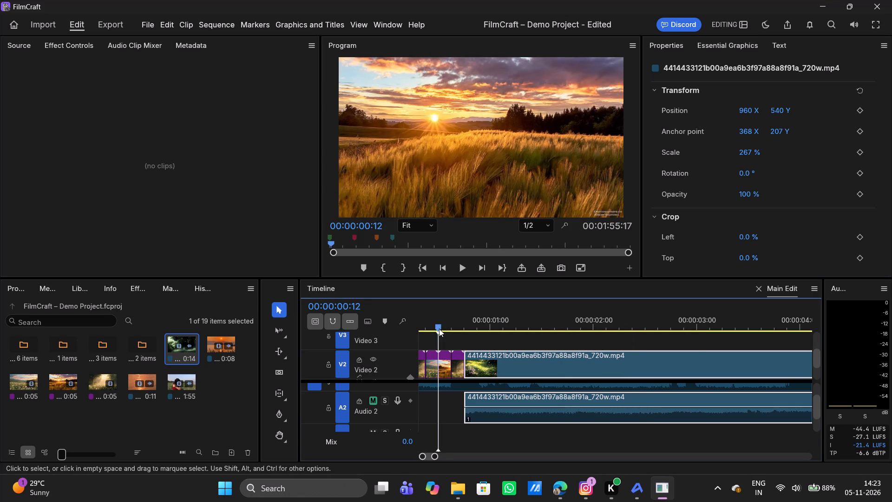
{"action": "key", "text": "space"}
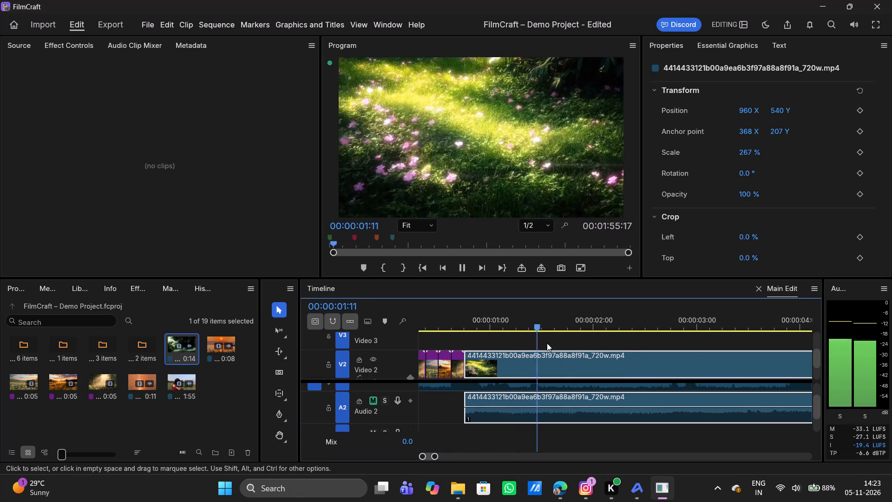
{"action": "key", "text": "space"}
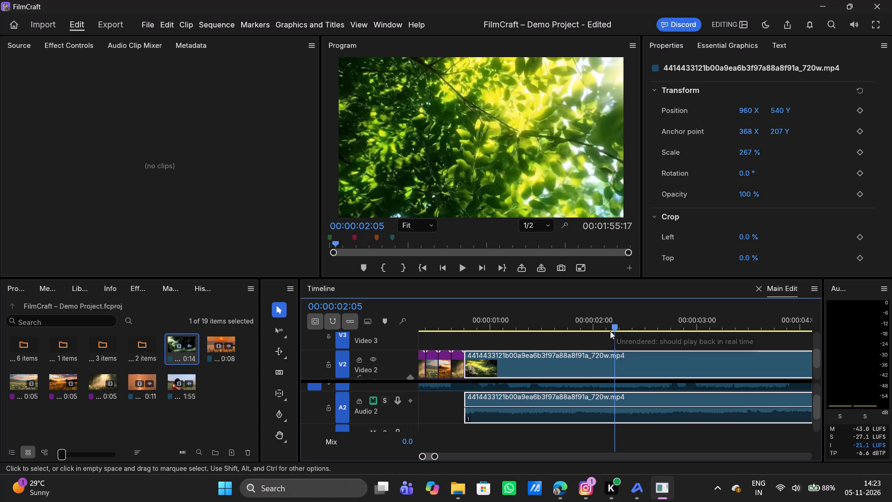
Find the nature video's first shot change frame by frame and split the clip and its audio at 00:00:01:22.
{"action": "key", "text": "Left"}
{"action": "key", "text": "Left"}
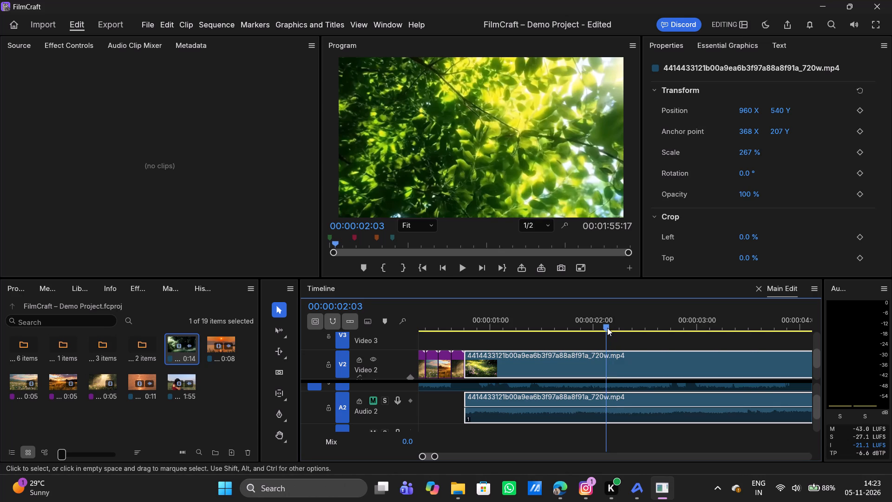
{"action": "key", "text": "Left"}
{"action": "key", "text": "Left"}
{"action": "key", "text": "Left"}
{"action": "key", "text": "Left"}
{"action": "key", "text": "Left"}
{"action": "key", "text": "Right"}
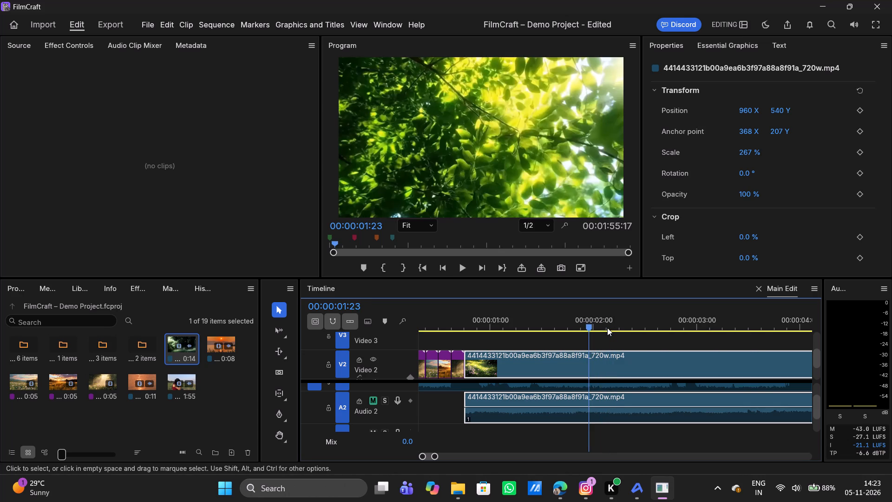
{"action": "key", "text": "Left"}
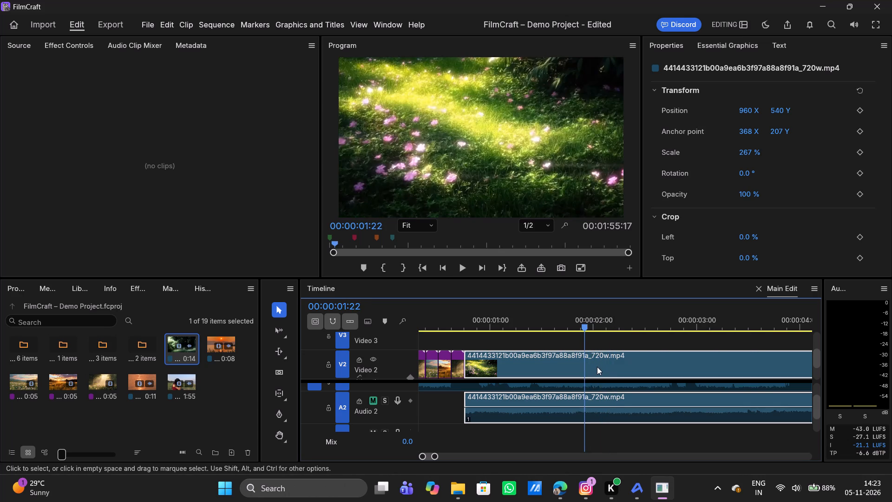
{"action": "left_click", "coordinate": [601, 367]}
{"action": "right_click", "coordinate": [601, 367]}
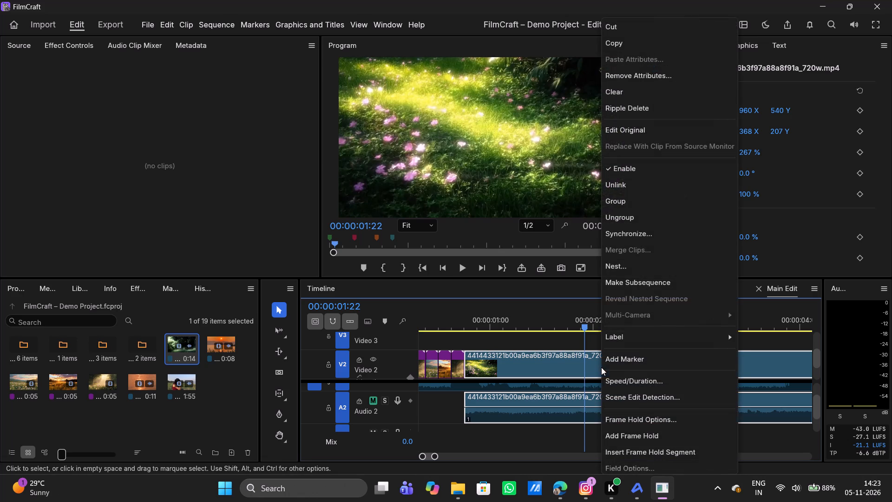
{"action": "left_click", "coordinate": [593, 368]}
{"action": "key", "text": "ctrl+k"}
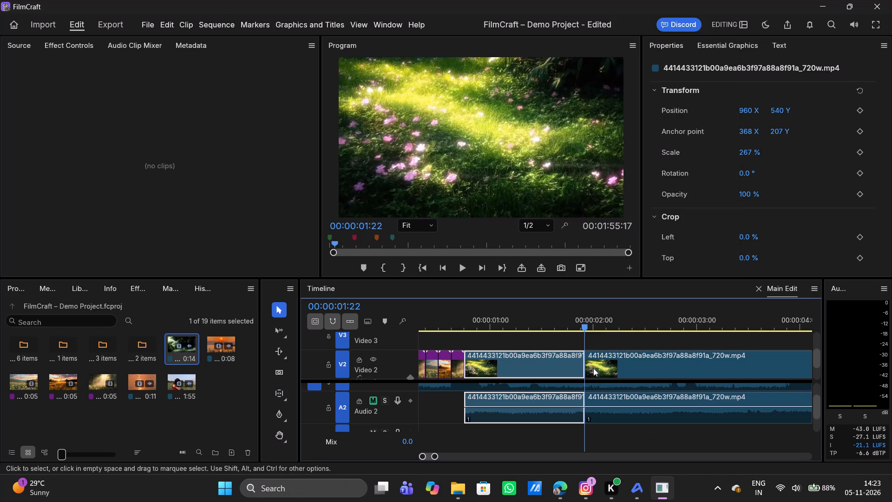
Advance frame by frame through the leaves shot and split the nature video and its audio at 00:00:02:18.
{"action": "key", "text": "Right"}
{"action": "key", "text": "Right"}
{"action": "key", "text": "Right"}
{"action": "key", "text": "Right"}
{"action": "key", "text": "Right"}
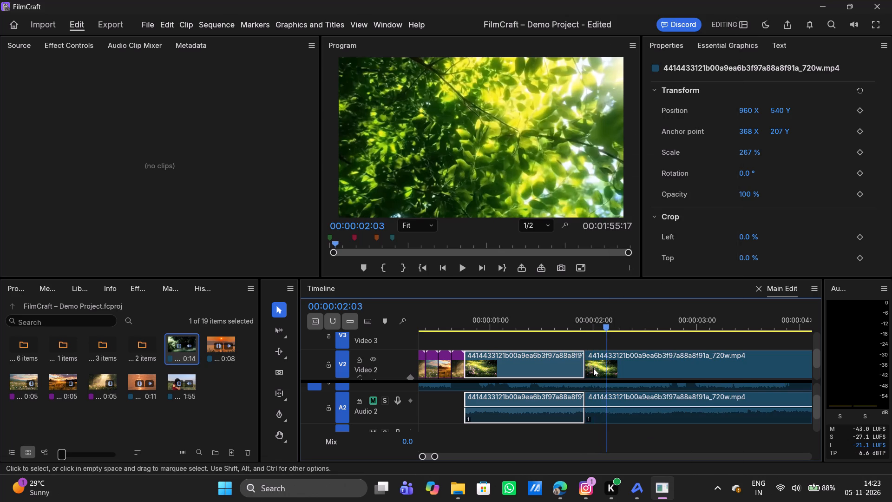
{"action": "key", "text": "Right"}
{"action": "key", "text": "Right"}
{"action": "key", "text": "Right"}
{"action": "key", "text": "Right"}
{"action": "key", "text": "Right"}
{"action": "key", "text": "Right"}
{"action": "key", "text": "Right"}
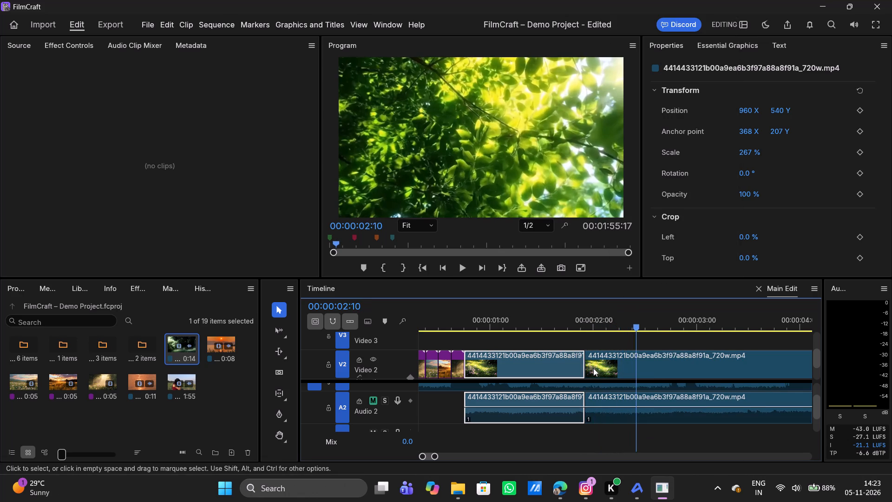
{"action": "key", "text": "Right"}
{"action": "key", "text": "Right"}
{"action": "key", "text": "Right"}
{"action": "key", "text": "Right"}
{"action": "key", "text": "Right"}
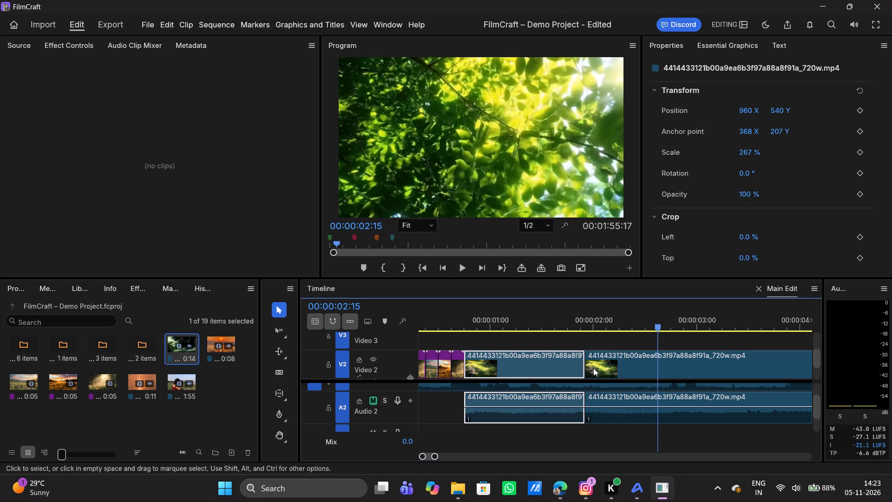
{"action": "key", "text": "Right"}
{"action": "key", "text": "Right"}
{"action": "key", "text": "Right"}
{"action": "key", "text": "Right"}
{"action": "key", "text": "Left"}
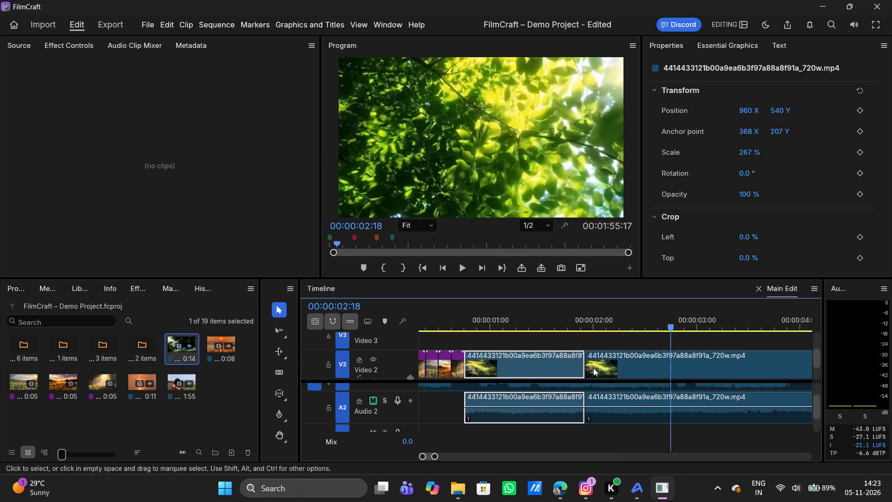
{"action": "key", "text": "ctrl+k"}
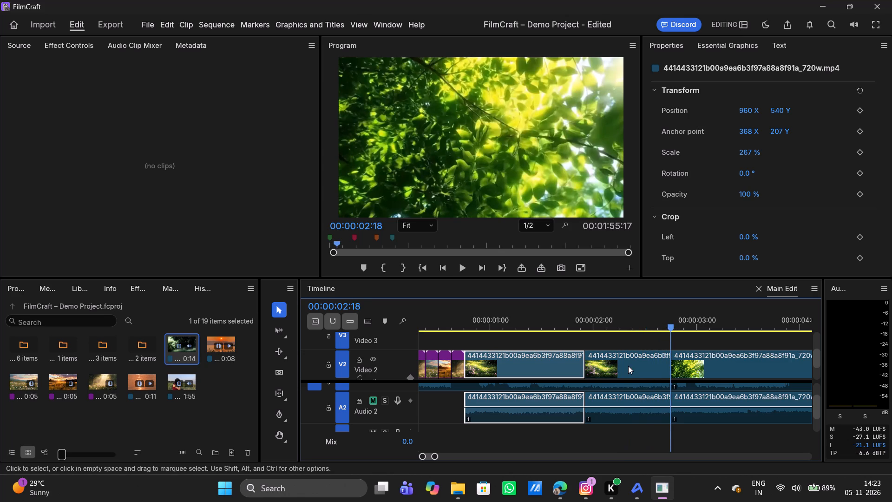
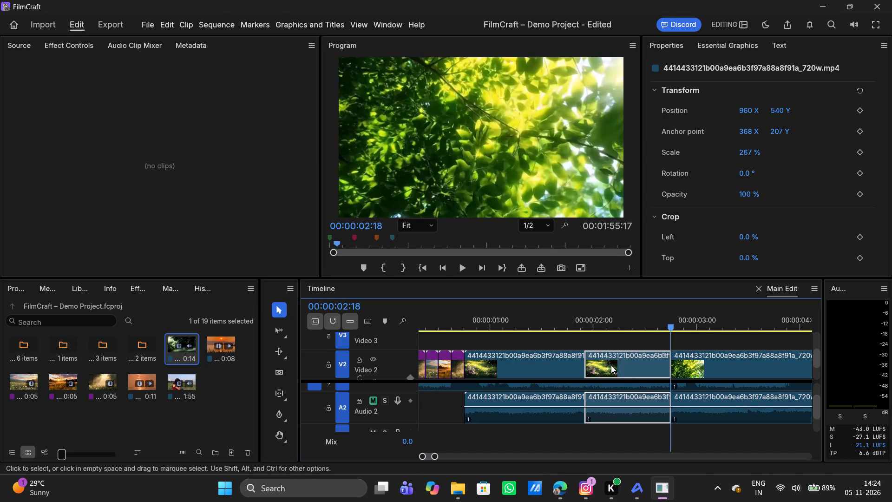
Delete the nature video segment and its audio between 00:00:01:22 and 00:00:02:18.
{"action": "key", "text": "Delete"}
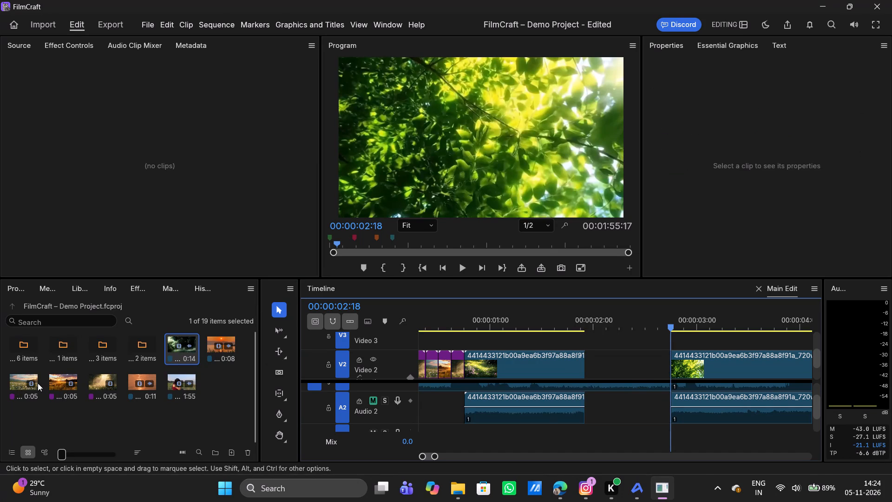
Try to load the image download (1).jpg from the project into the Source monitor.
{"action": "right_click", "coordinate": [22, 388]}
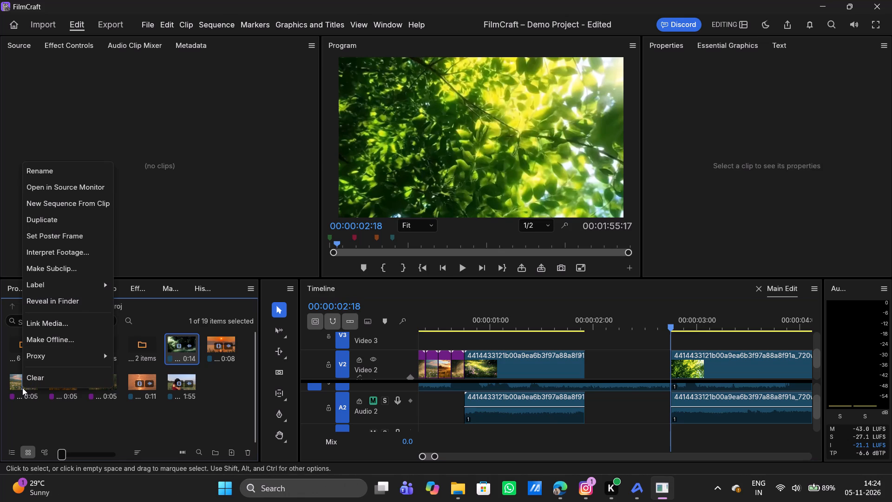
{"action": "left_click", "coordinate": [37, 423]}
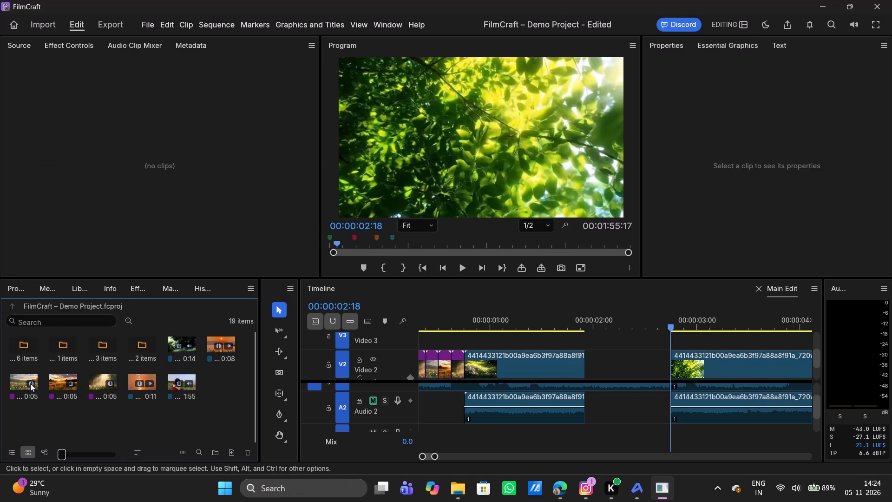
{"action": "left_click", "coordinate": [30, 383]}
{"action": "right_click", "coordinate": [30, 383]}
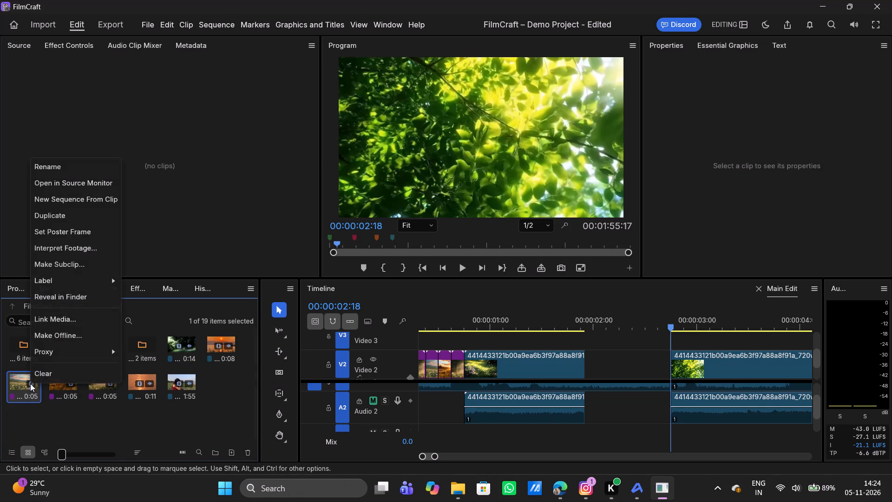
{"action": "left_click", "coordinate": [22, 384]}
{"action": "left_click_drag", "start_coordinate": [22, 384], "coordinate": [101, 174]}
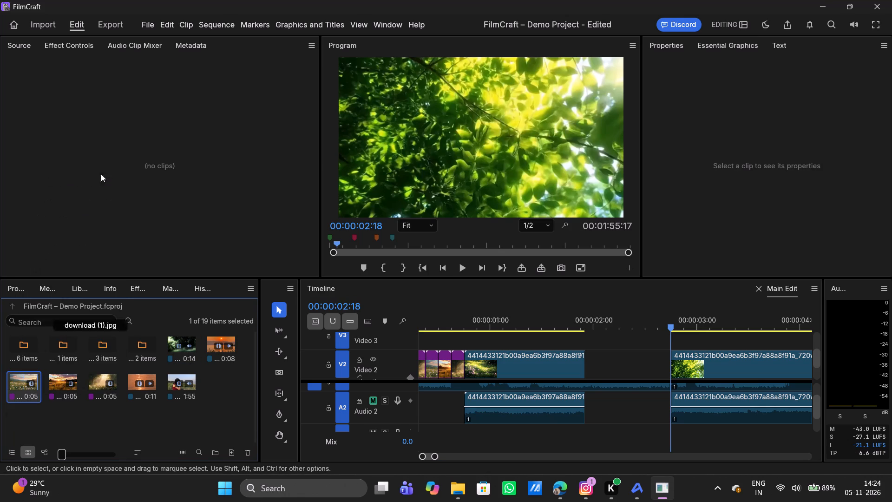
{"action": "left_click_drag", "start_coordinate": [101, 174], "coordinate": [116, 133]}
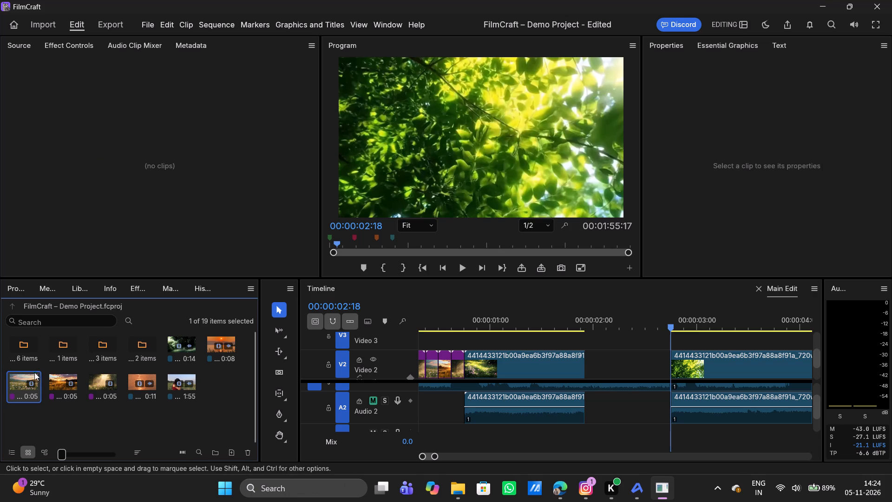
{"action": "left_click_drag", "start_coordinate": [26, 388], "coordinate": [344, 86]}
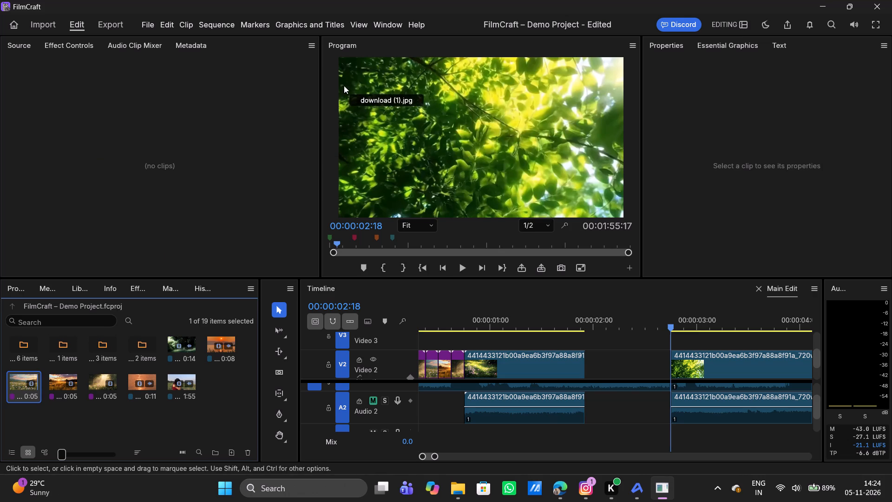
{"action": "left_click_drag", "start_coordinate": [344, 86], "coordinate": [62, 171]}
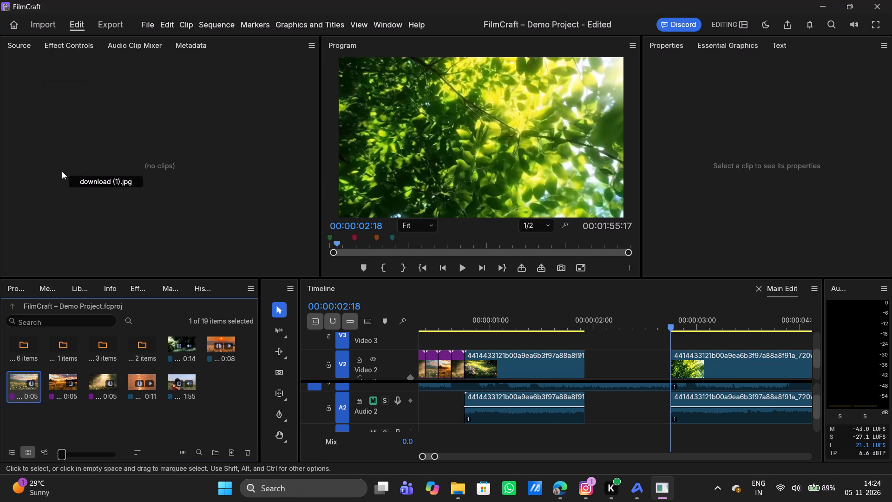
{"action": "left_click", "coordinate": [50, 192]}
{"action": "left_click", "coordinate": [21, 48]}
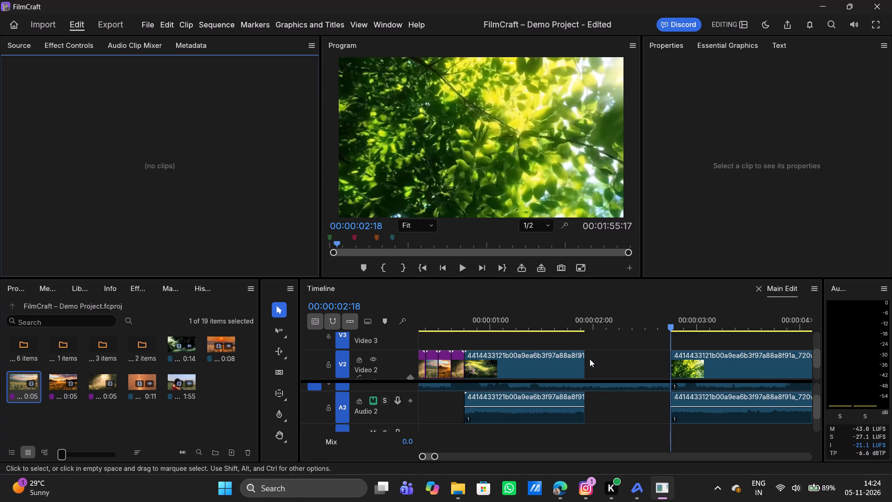
Play Main Edit from 00:00:00:12 across the gap and into the clover shot.
{"action": "key", "text": "Down"}
{"action": "key", "text": "Up"}
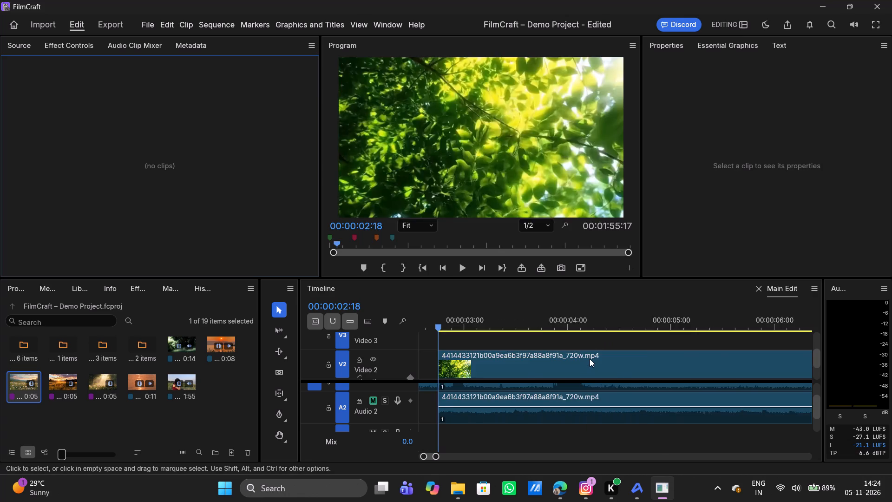
{"action": "key", "text": "Up"}
{"action": "key", "text": "Up"}
{"action": "key", "text": "Up"}
{"action": "key", "text": "Up"}
{"action": "key", "text": "space"}
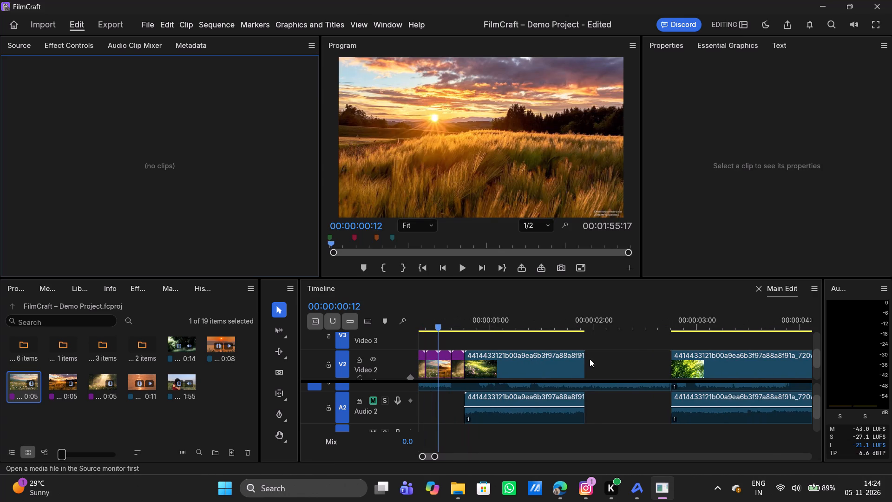
{"action": "left_click", "coordinate": [602, 361]}
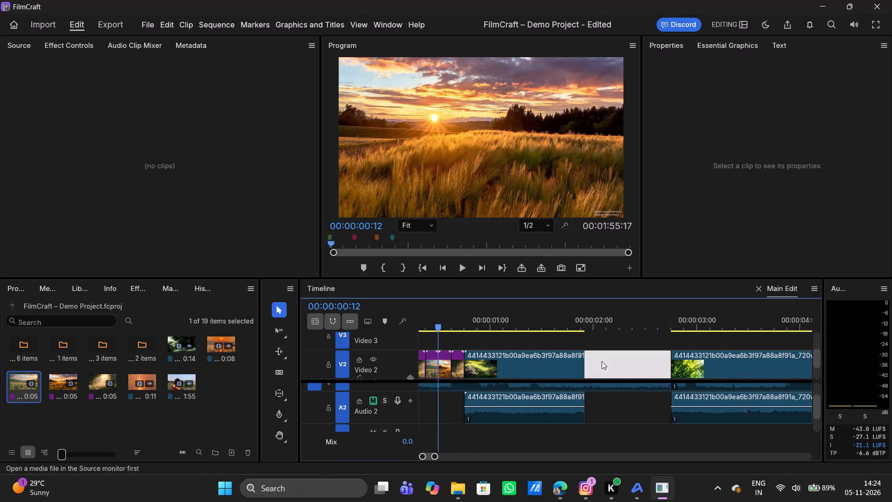
{"action": "key", "text": "space"}
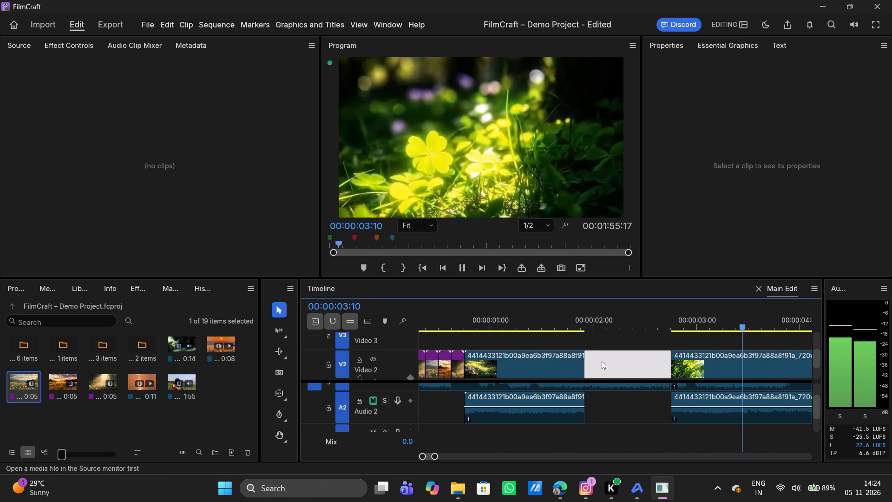
{"action": "key", "text": "space"}
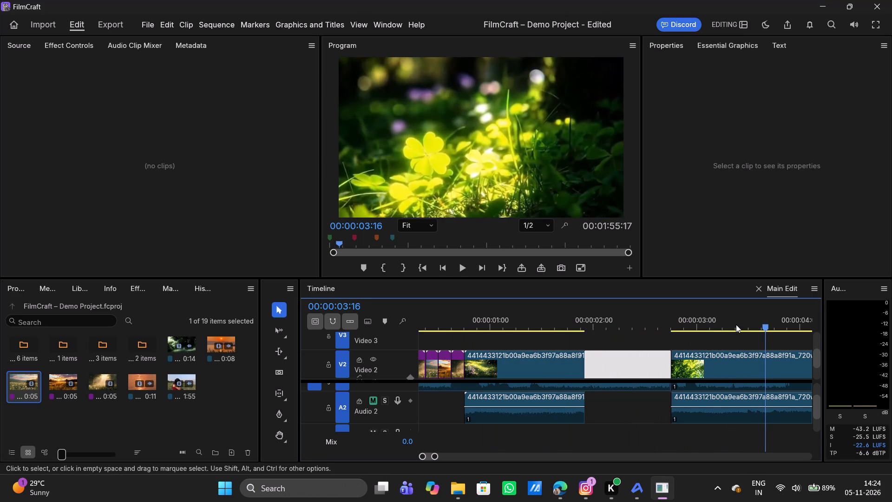
Step back frame by frame to the clover shot's first frame, split the nature video at 00:00:02:19 and delete the one-frame leaves remnant before it.
{"action": "key", "text": "Left"}
{"action": "key", "text": "Left"}
{"action": "key", "text": "Left"}
{"action": "key", "text": "Left"}
{"action": "key", "text": "Left"}
{"action": "key", "text": "Left"}
{"action": "key", "text": "Left"}
{"action": "key", "text": "Left"}
{"action": "key", "text": "Left"}
{"action": "key", "text": "Left"}
{"action": "key", "text": "Left"}
{"action": "key", "text": "Left"}
{"action": "key", "text": "Left"}
{"action": "key", "text": "Left"}
{"action": "key", "text": "Left"}
{"action": "key", "text": "Left"}
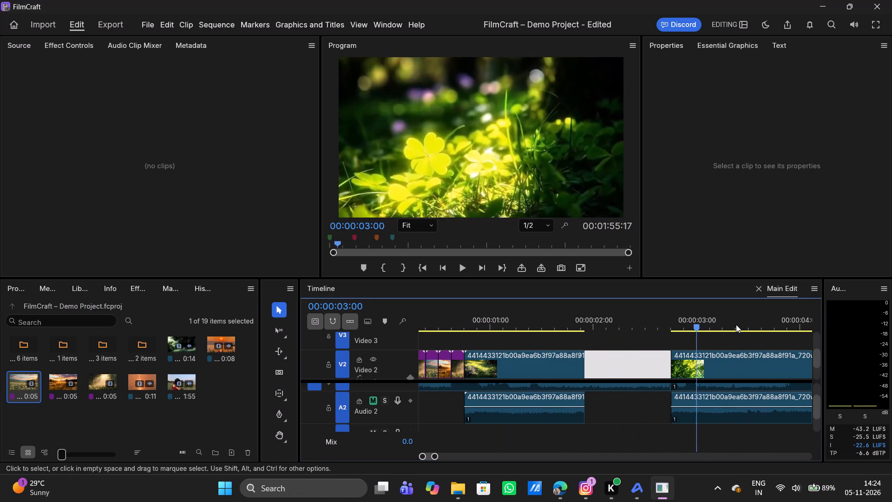
{"action": "key", "text": "Left"}
{"action": "key", "text": "Left"}
{"action": "key", "text": "Left"}
{"action": "key", "text": "Left"}
{"action": "key", "text": "Left"}
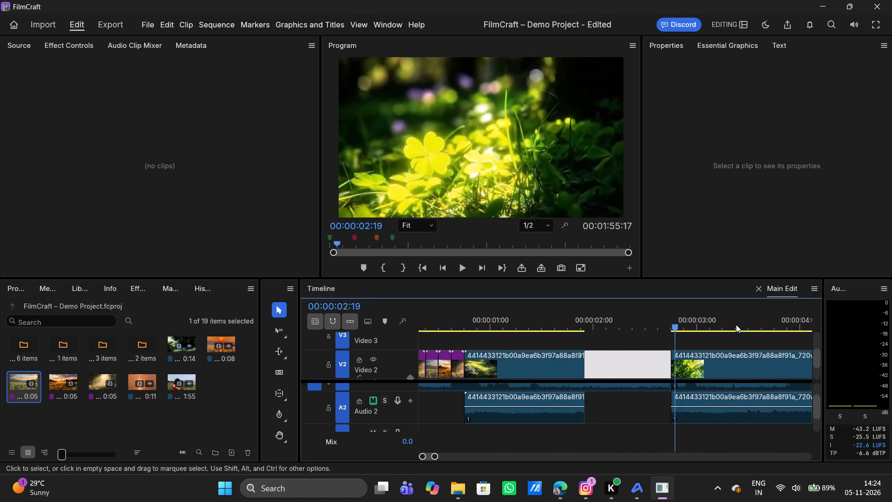
{"action": "left_click", "coordinate": [719, 358]}
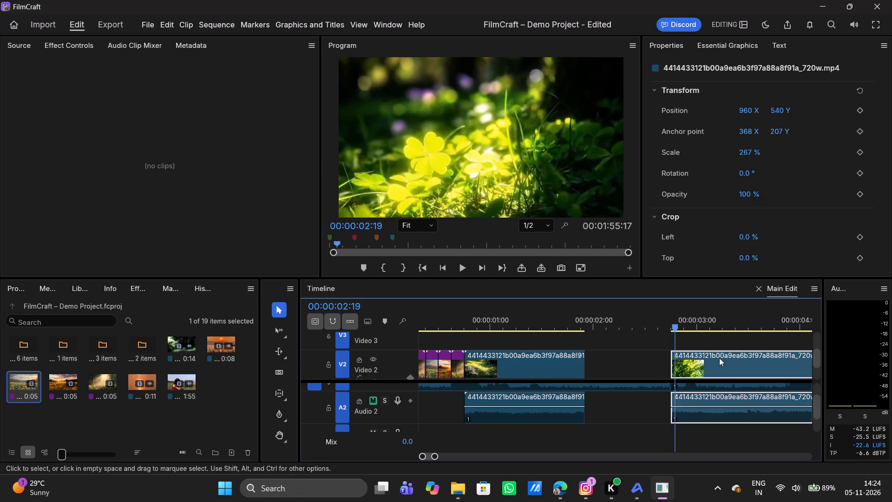
{"action": "key", "text": "ctrl+k"}
{"action": "key", "text": "Delete"}
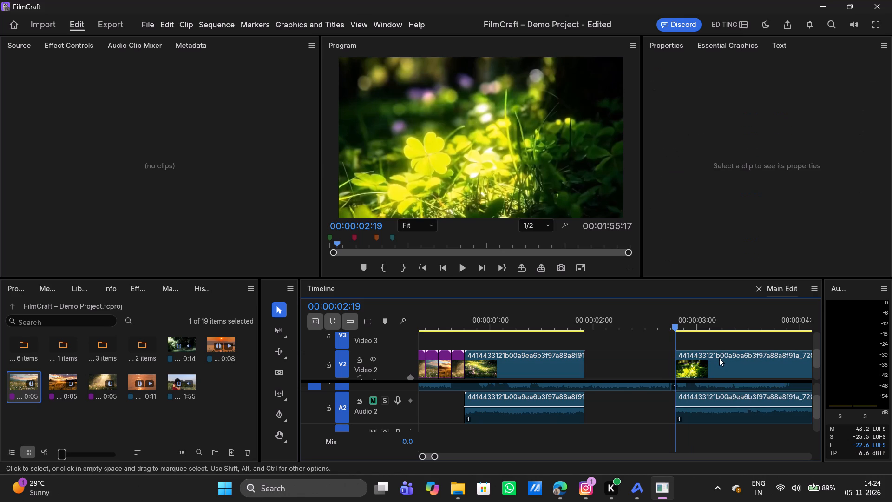
Play the sequence from the first nature segment across the gap and on through the river and goldfish shots.
{"action": "left_click", "coordinate": [479, 323]}
{"action": "key", "text": "space"}
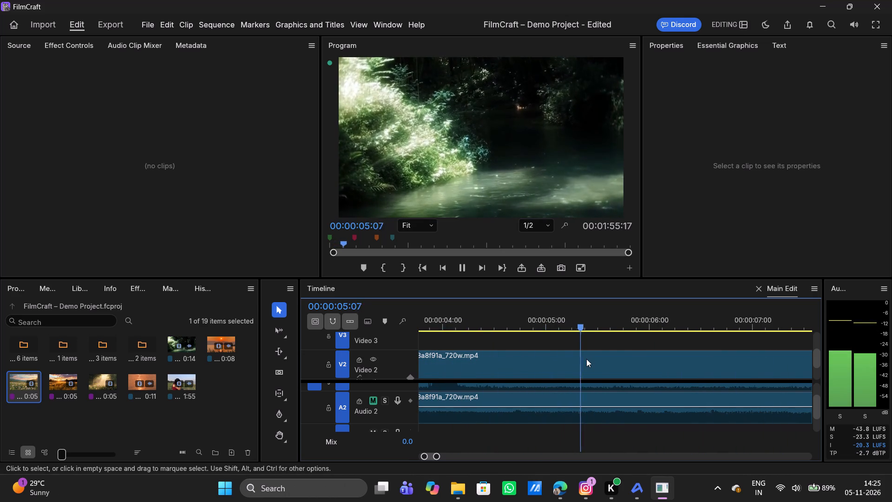
{"action": "key", "text": "space"}
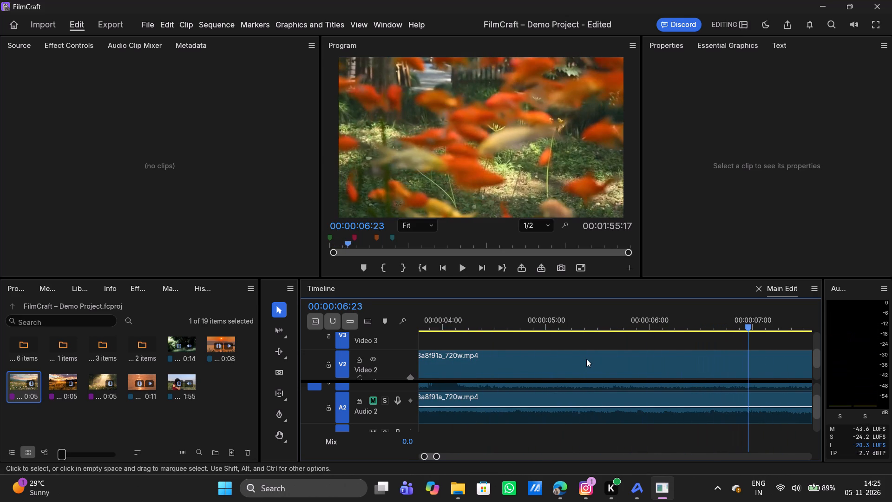
Duplicate the first nature video segment with its audio into the gap, ending against the clover segment at 00:00:02:19.
{"action": "scroll", "coordinate": [586, 359], "scroll_direction": "right", "scroll_amount": 15}
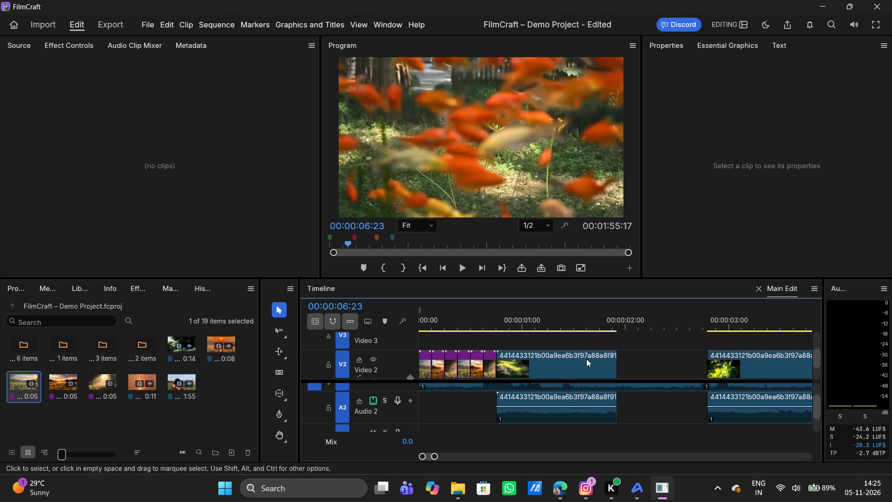
{"action": "left_click", "coordinate": [734, 367]}
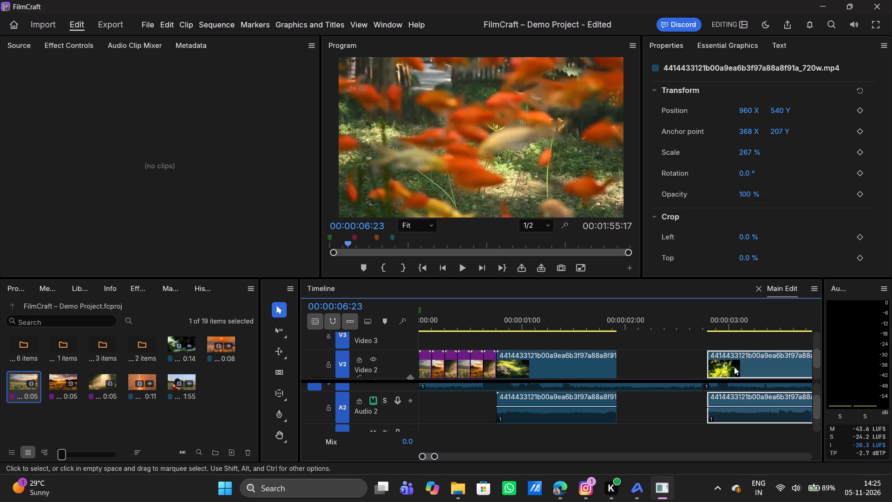
{"action": "left_click", "coordinate": [553, 367]}
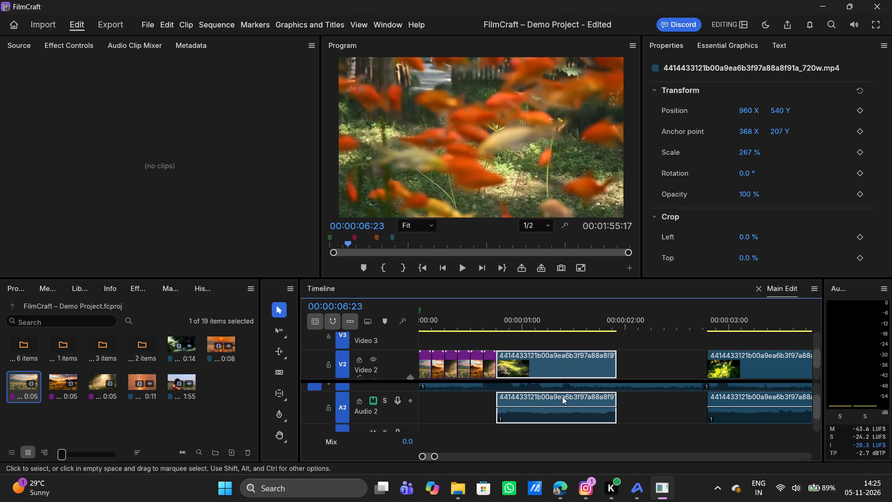
{"action": "left_click_drag", "start_coordinate": [561, 372], "coordinate": [650, 372], "text": "alt"}
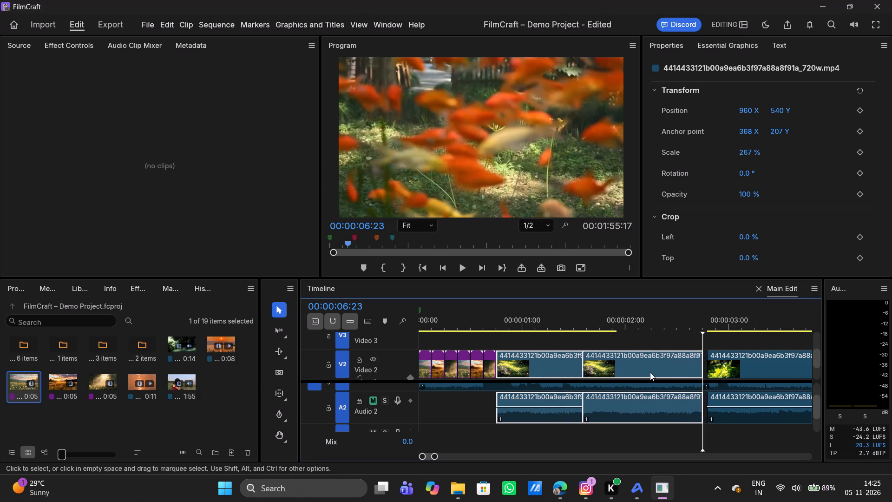
{"action": "left_click_drag", "start_coordinate": [650, 372], "coordinate": [652, 371], "text": "alt"}
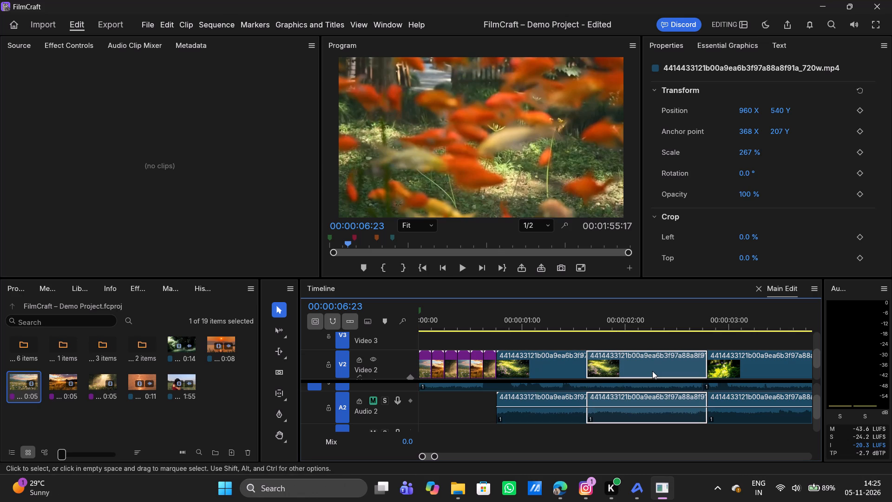
Play from the opening images through the duplicated segment into the clover shot.
{"action": "scroll", "coordinate": [567, 355], "scroll_direction": "right", "scroll_amount": 1}
{"action": "left_click", "coordinate": [443, 324]}
{"action": "key", "text": "space"}
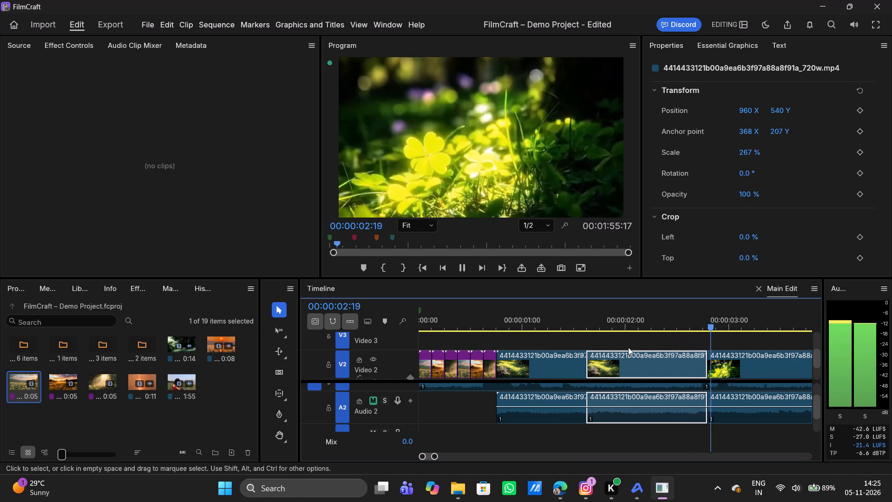
{"action": "key", "text": "space"}
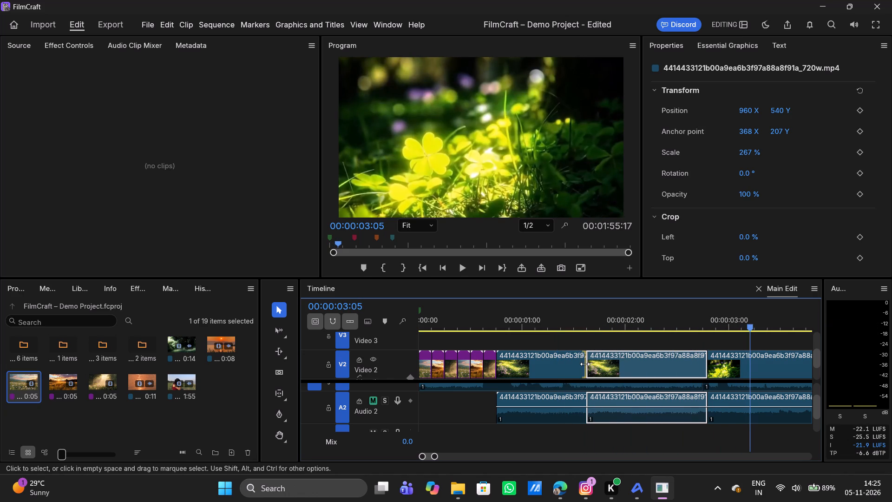
Trim the start of the duplicated nature segment and its audio to about 00:00:01:23.
{"action": "left_click_drag", "start_coordinate": [589, 365], "coordinate": [608, 370]}
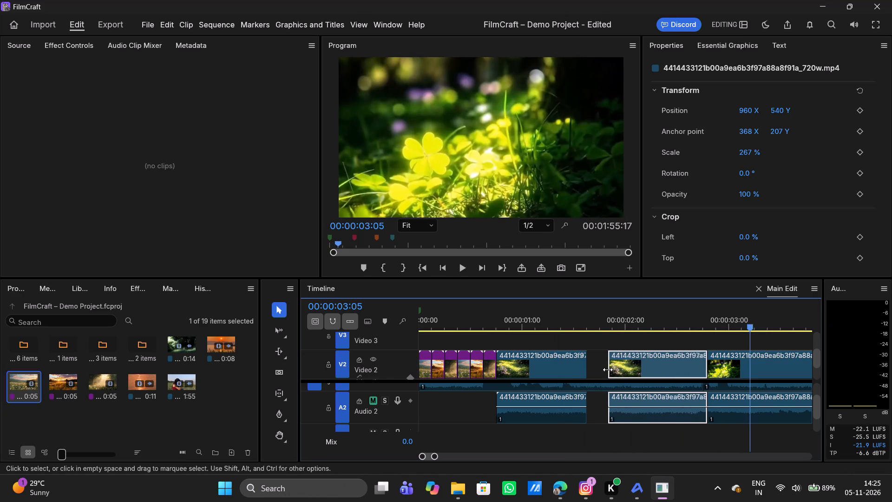
{"action": "left_click_drag", "start_coordinate": [608, 370], "coordinate": [625, 370]}
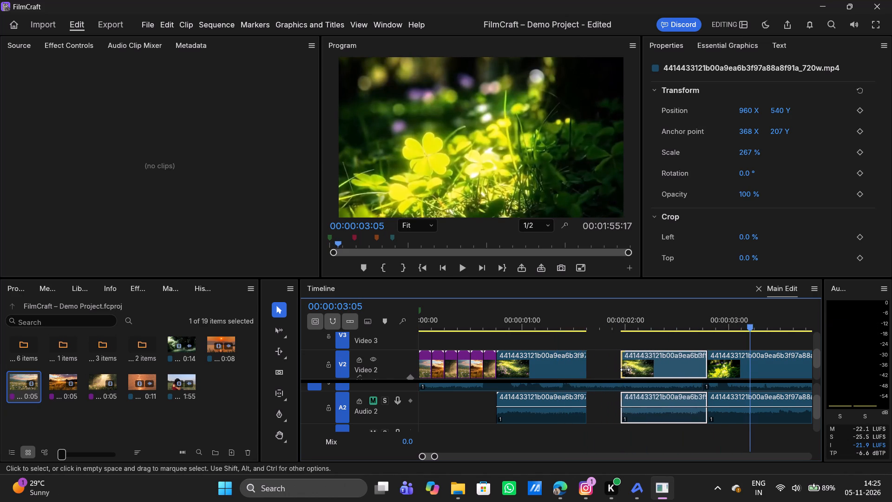
Extend the end of the first nature segment and its audio to meet the duplicated segment's start.
{"action": "left_click", "coordinate": [548, 364]}
{"action": "left_click_drag", "start_coordinate": [589, 364], "coordinate": [616, 366]}
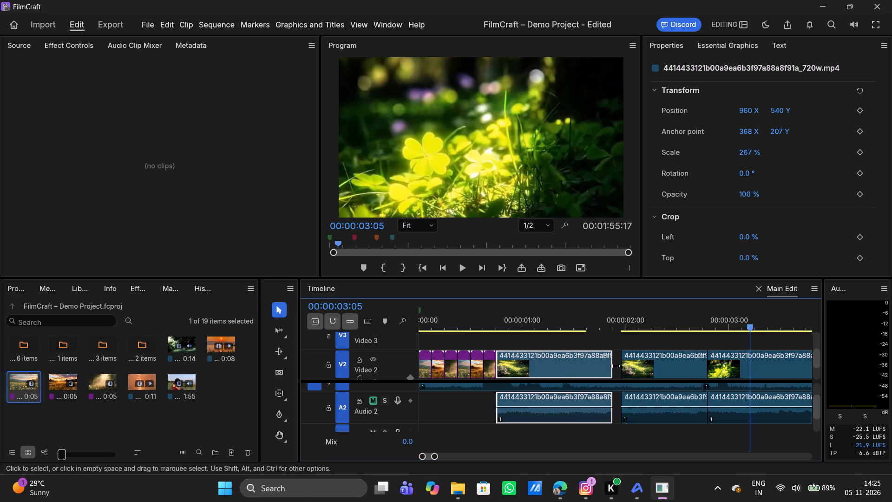
{"action": "left_click_drag", "start_coordinate": [616, 366], "coordinate": [628, 365]}
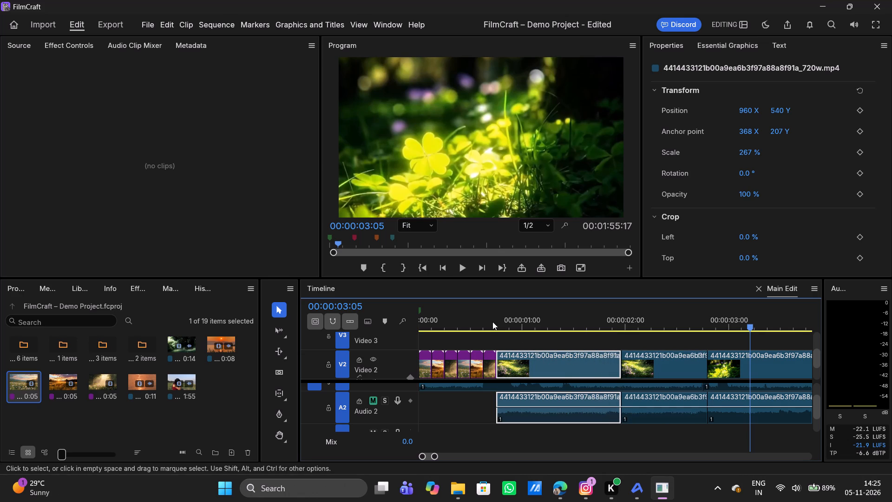
Split the clover segment and its audio at 00:00:05:16 and delete the remainder after the cut.
{"action": "left_click", "coordinate": [470, 325]}
{"action": "key", "text": "space"}
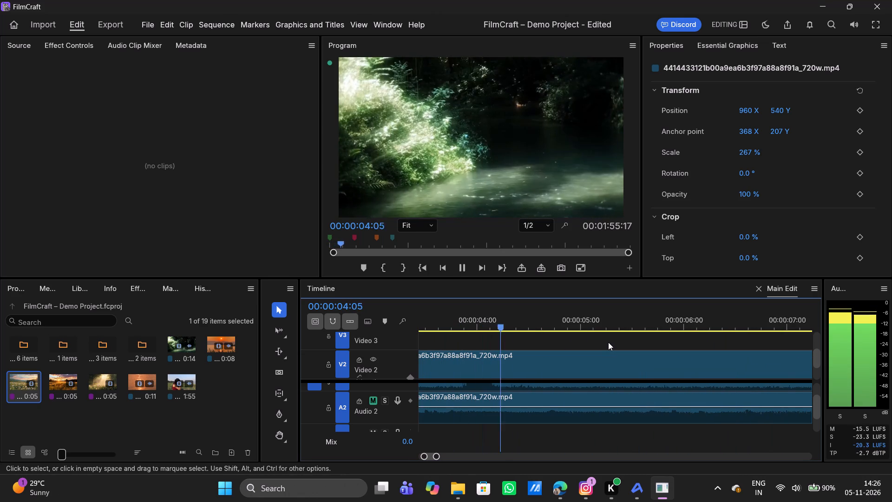
{"action": "key", "text": "space"}
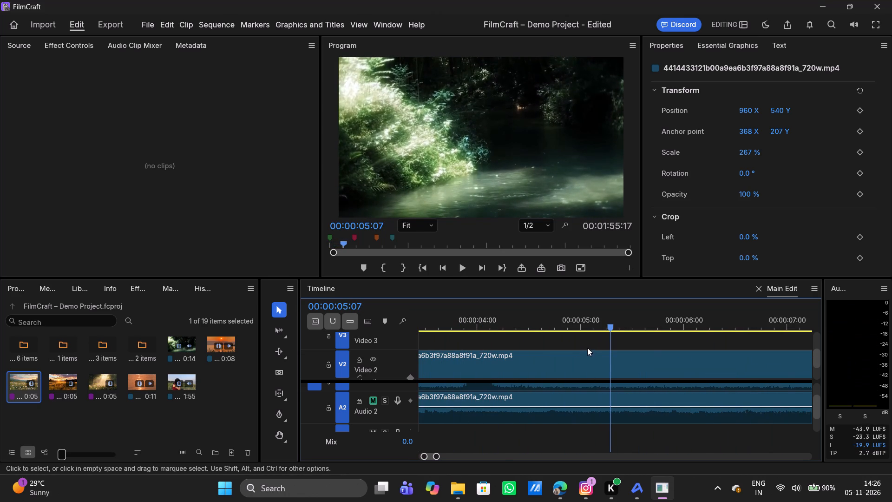
{"action": "key", "text": "space"}
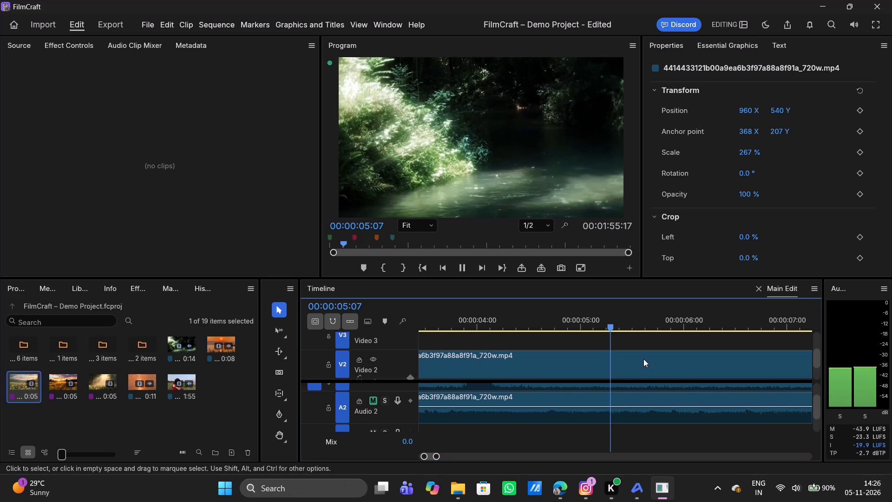
{"action": "key", "text": "space"}
{"action": "scroll", "coordinate": [713, 369], "scroll_direction": "left", "scroll_amount": 1}
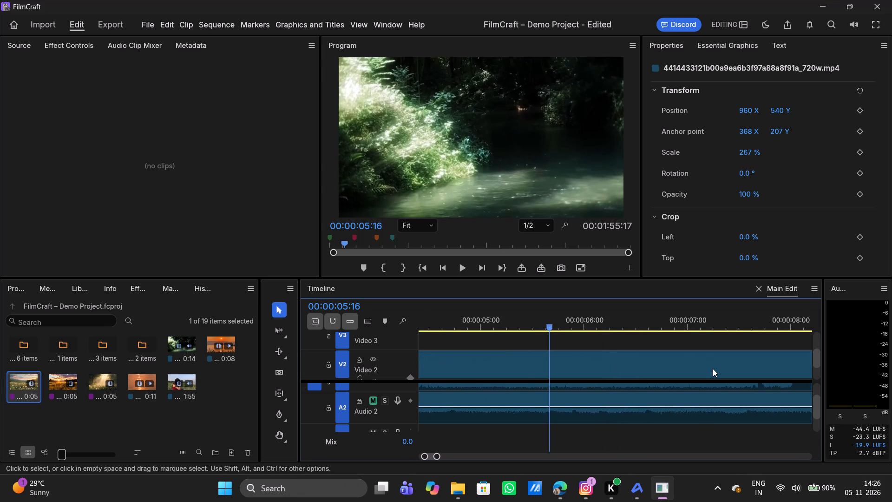
{"action": "scroll", "coordinate": [713, 369], "scroll_direction": "left", "scroll_amount": 1}
{"action": "left_click", "coordinate": [615, 360]}
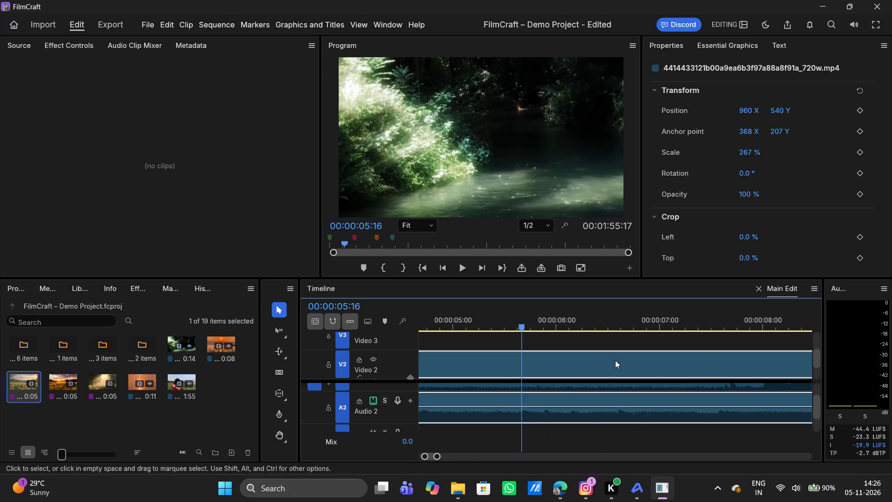
{"action": "key", "text": "ctrl+k"}
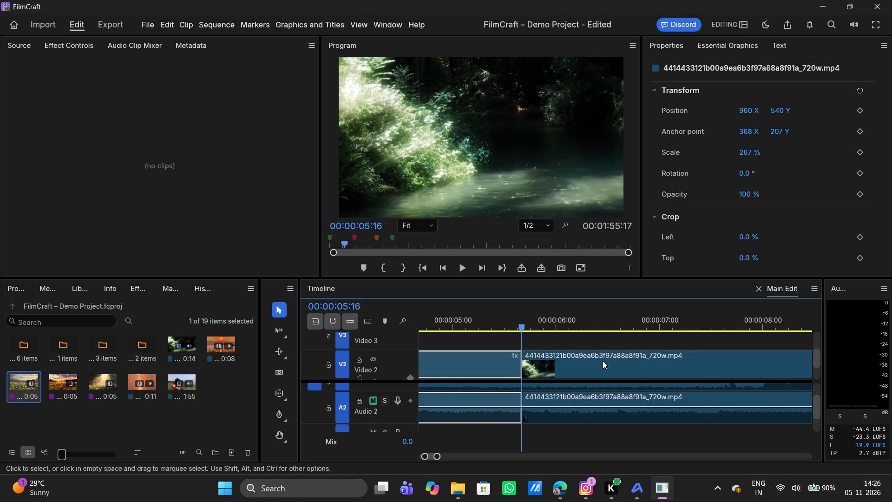
{"action": "left_click", "coordinate": [603, 361]}
{"action": "key", "text": "Delete"}
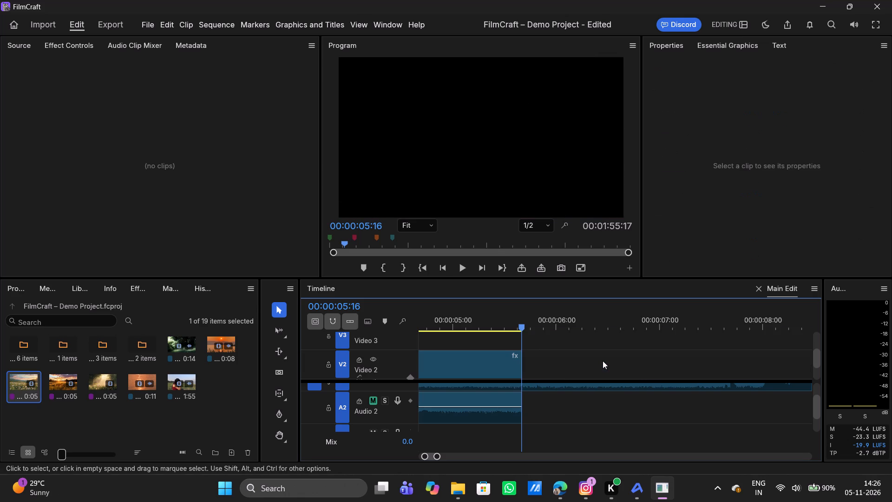
Play Main Edit from the cut at 00:00:05:16 through the empty stretch of Video 2.
{"action": "key", "text": "space"}
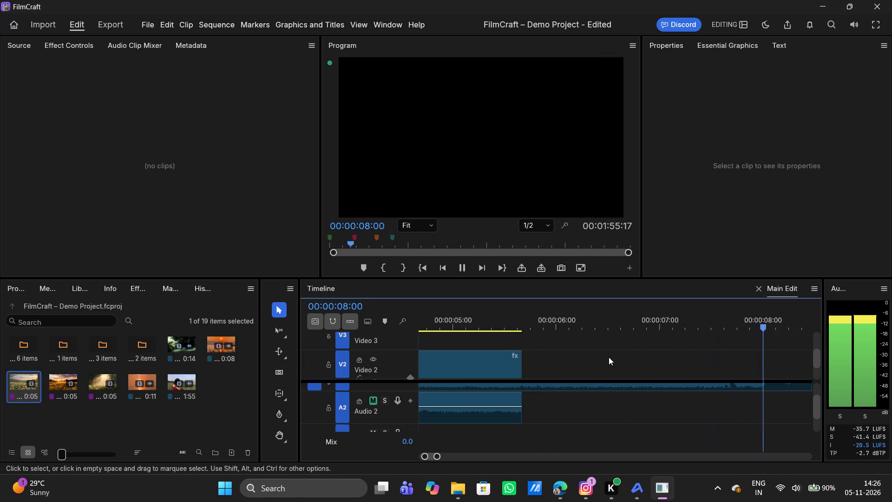
{"action": "key", "text": "space"}
Place the sunset water video f1d914ac9c1ba4504173a9d139378a4a_720w.mp4 with its audio on Video 2 and Audio 2, starting at 00:00:05:16.
{"action": "scroll", "coordinate": [608, 357], "scroll_direction": "right", "scroll_amount": 6}
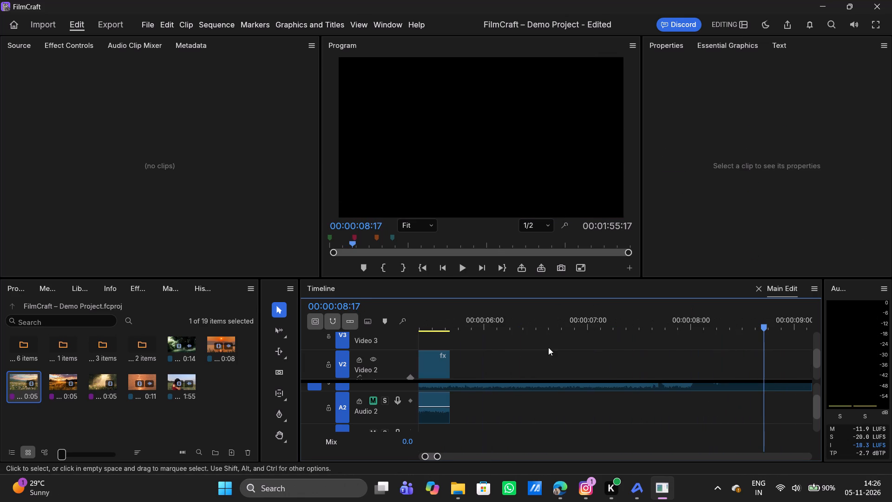
{"action": "key", "text": "Down"}
{"action": "key", "text": "Up"}
{"action": "key", "text": "Up"}
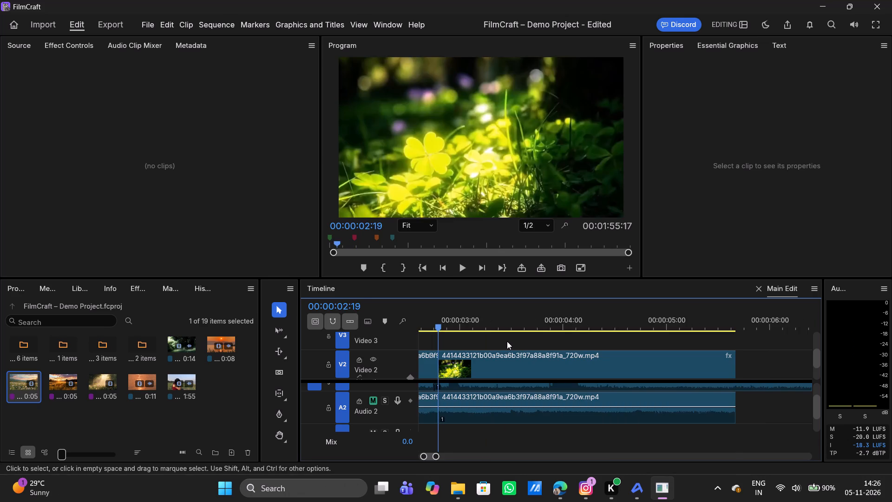
{"action": "key", "text": "Down"}
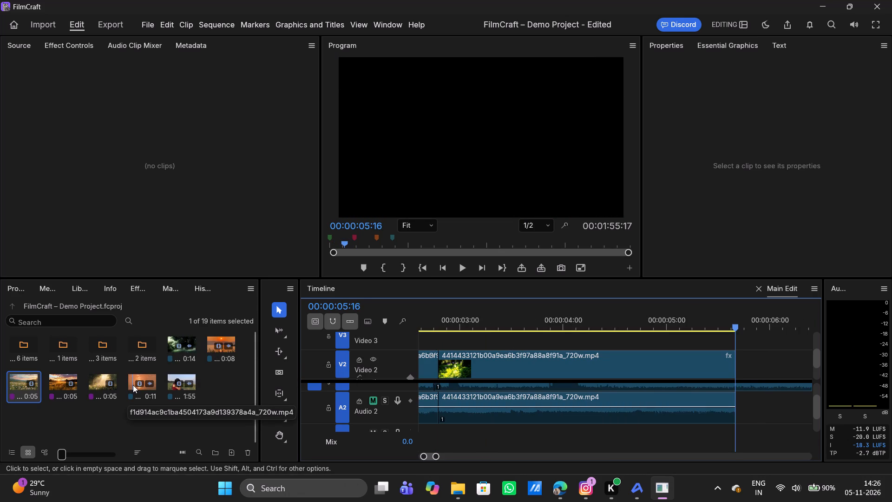
{"action": "left_click_drag", "start_coordinate": [133, 385], "coordinate": [773, 376]}
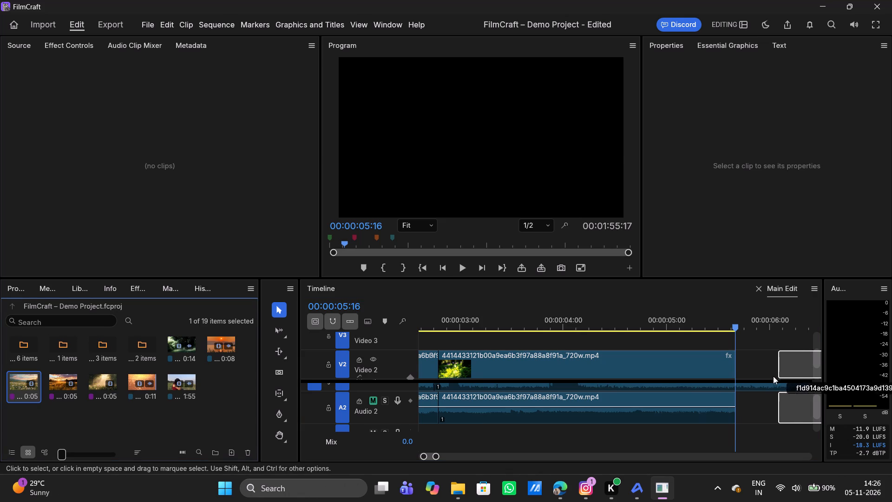
{"action": "left_click_drag", "start_coordinate": [773, 376], "coordinate": [738, 373]}
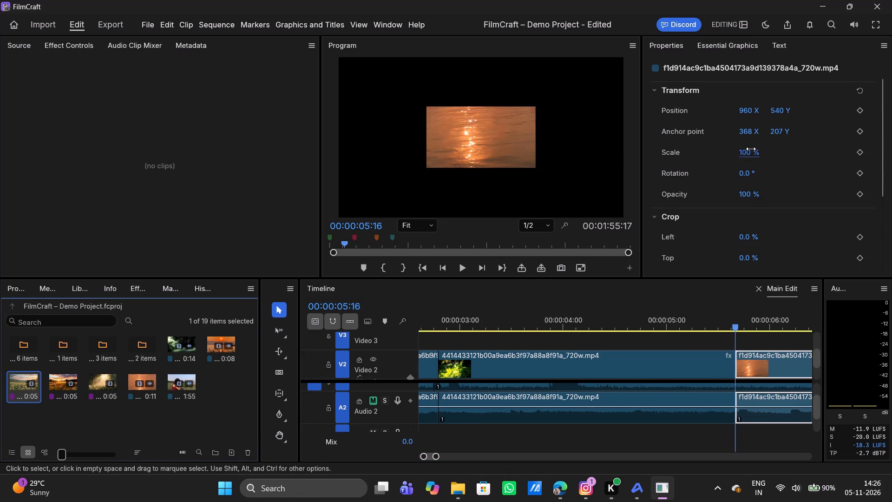
Scale the sunset water video to 268% so it fills the frame.
{"action": "left_click_drag", "start_coordinate": [749, 151], "coordinate": [891, 156]}
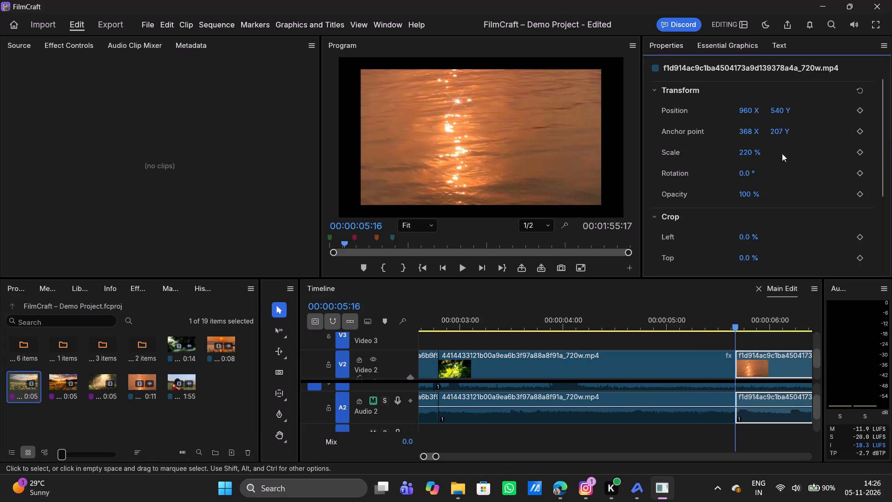
{"action": "left_click_drag", "start_coordinate": [748, 152], "coordinate": [806, 152]}
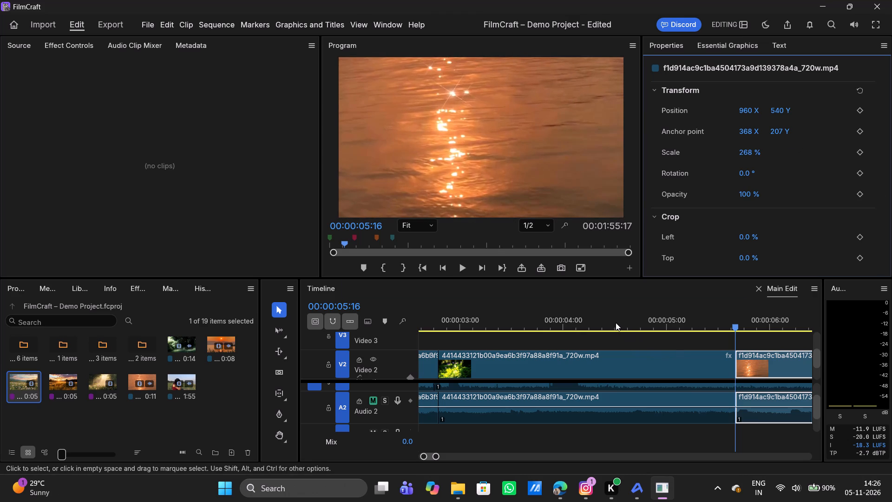
Play Main Edit from about 4.5 seconds, in the clover segment, through the sunset water video, and stop at 00:00:25:12.
{"action": "left_click", "coordinate": [615, 324]}
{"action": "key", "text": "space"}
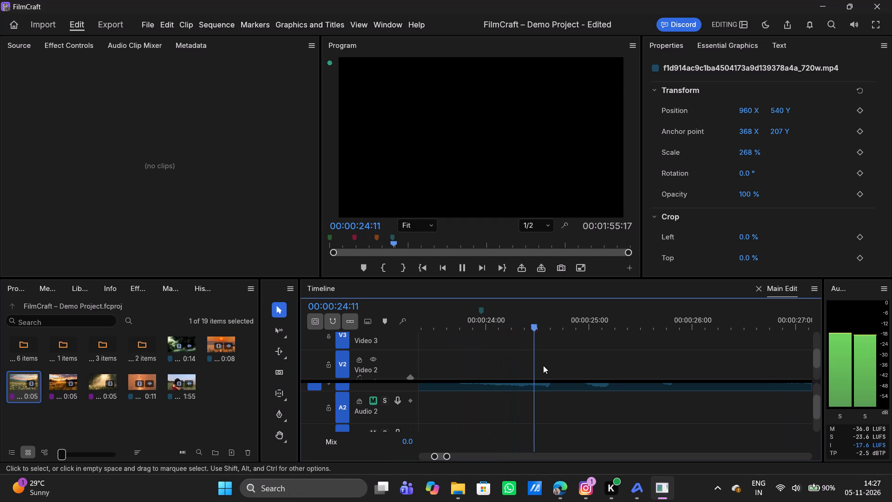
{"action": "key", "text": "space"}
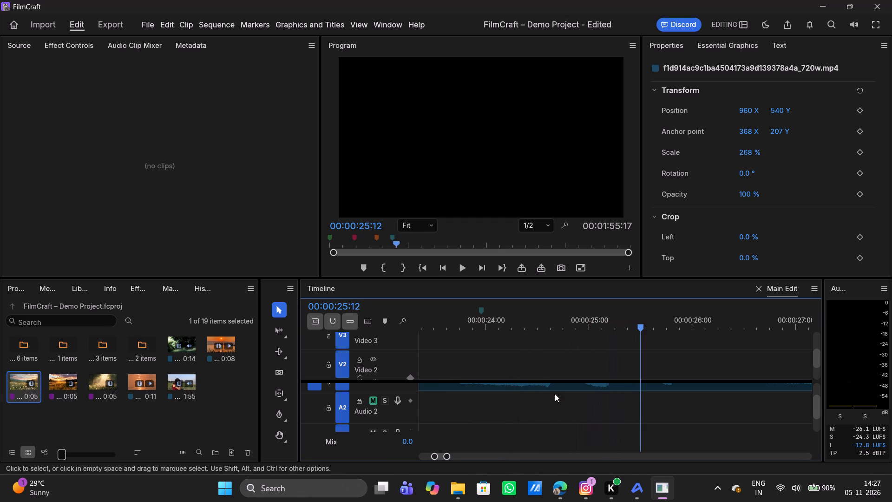